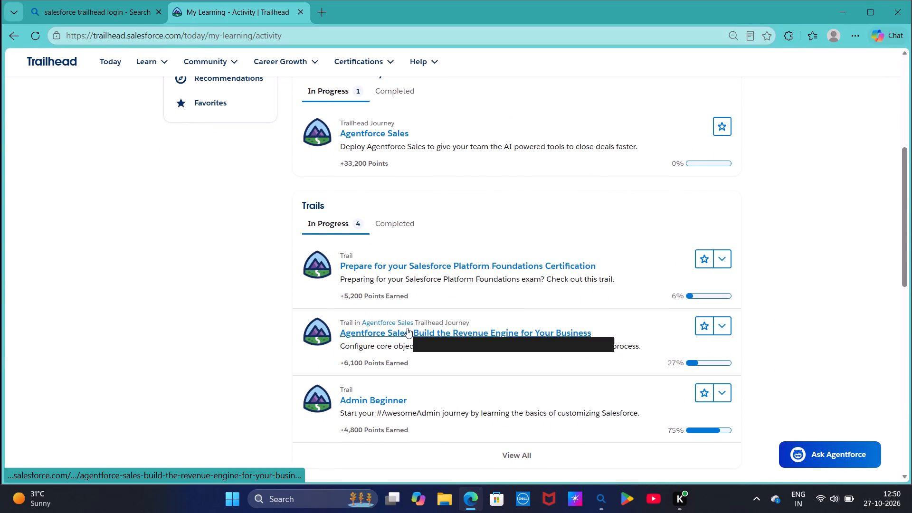
Open the Control Access to Objects unit of the Data Security badge in the Agentforce Sales: Build the Revenue Engine for Your Business trail.
click(407, 328)
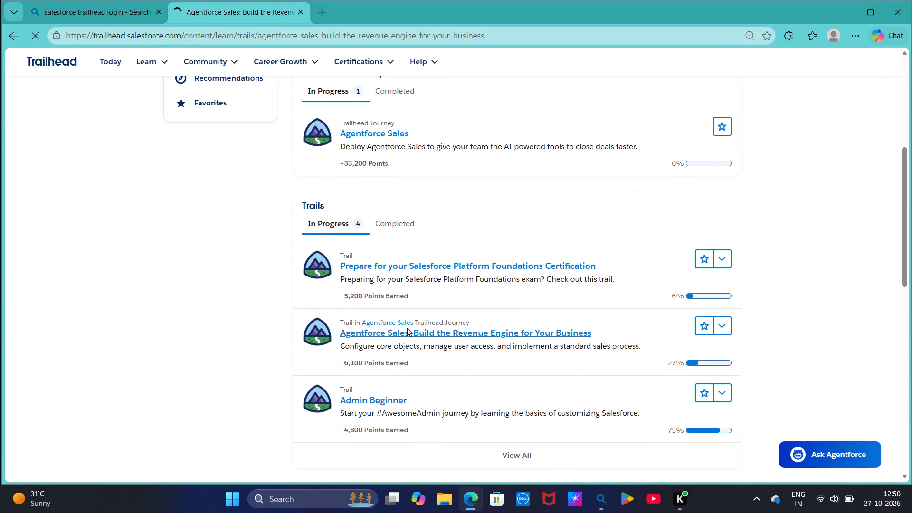
scroll(444, 373, down, 2)
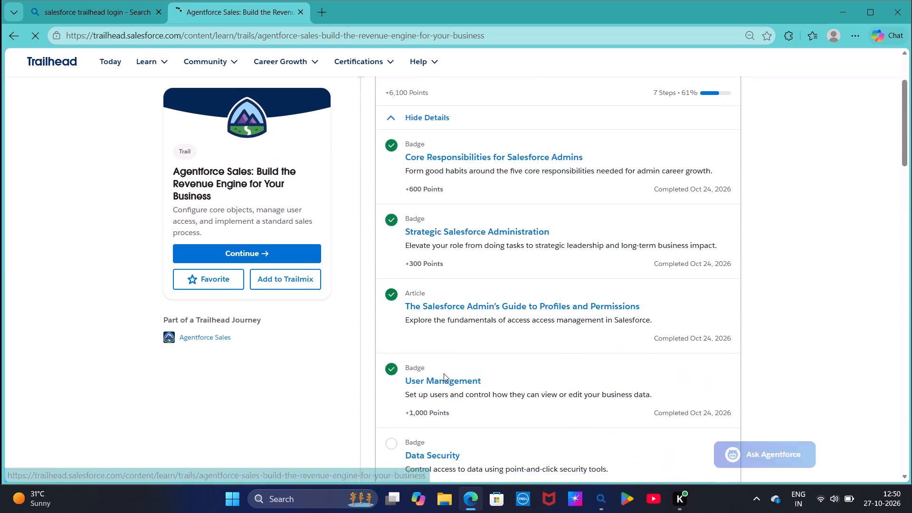
scroll(444, 373, down, 2)
click(448, 258)
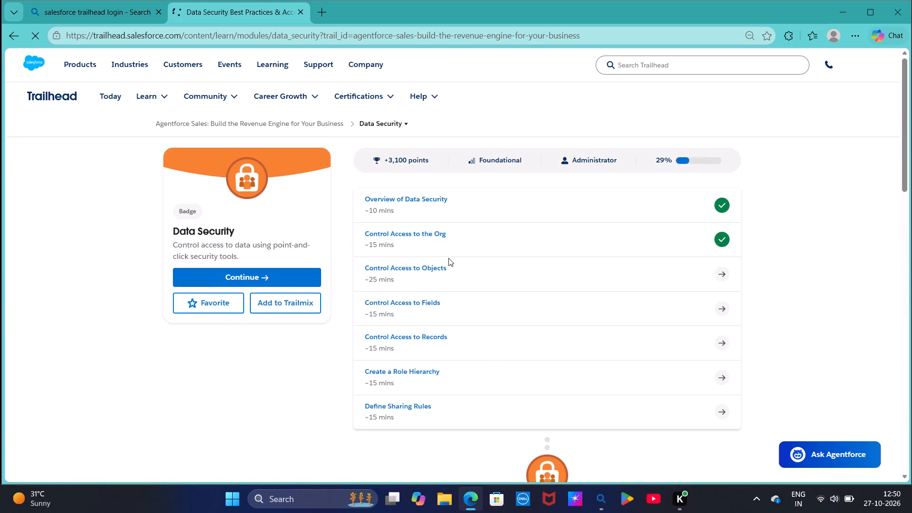
click(421, 262)
click(419, 267)
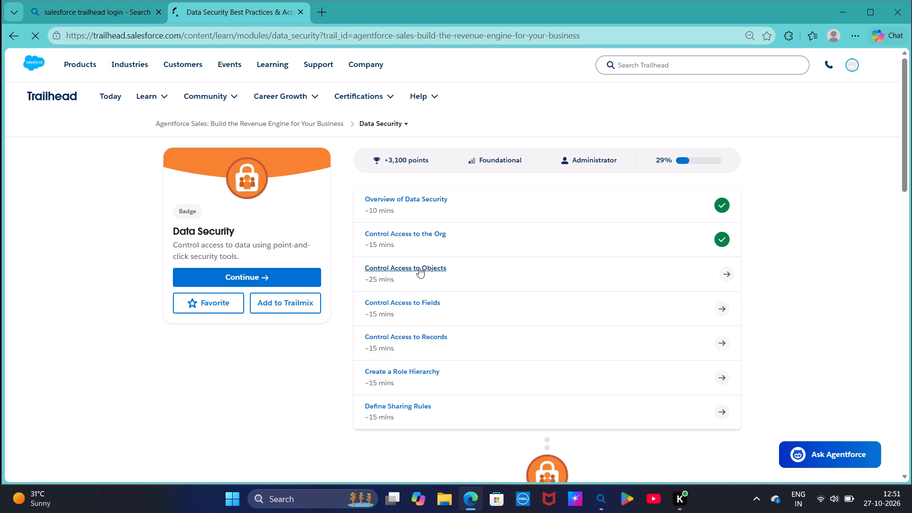
Look through the Control Access to Objects unit down to the hands-on challenge requirements at its end.
scroll(419, 267, down, 9)
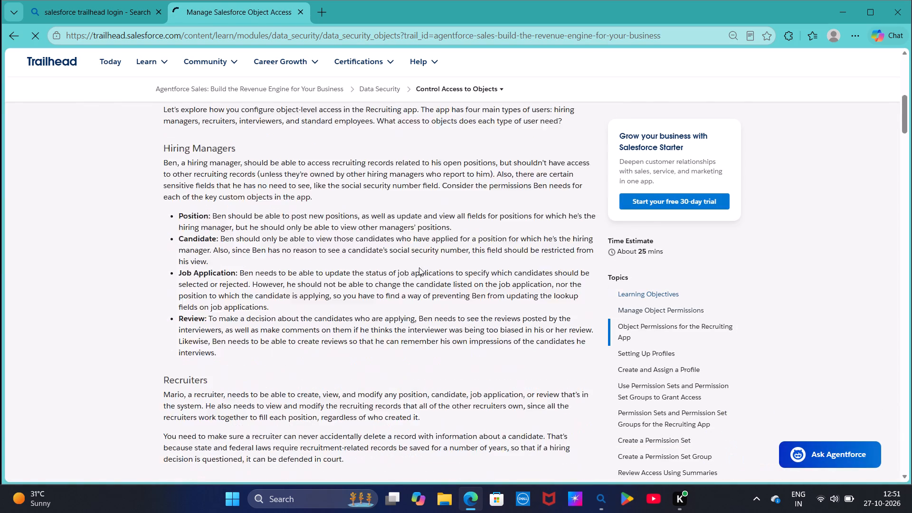
scroll(419, 267, down, 5)
scroll(491, 117, down, 1)
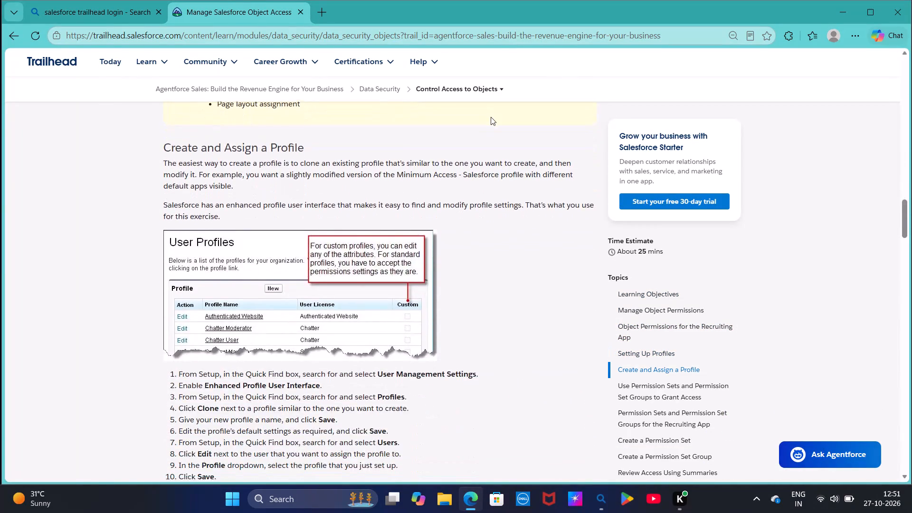
scroll(491, 117, down, 15)
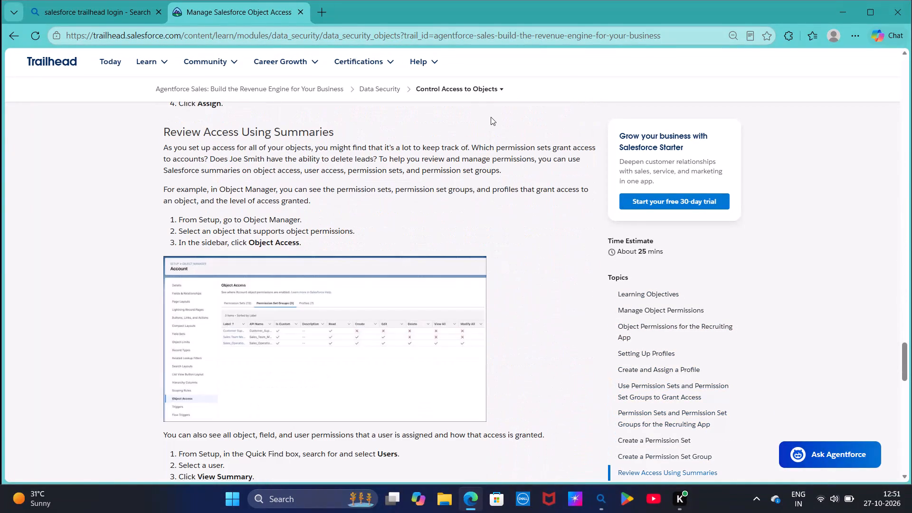
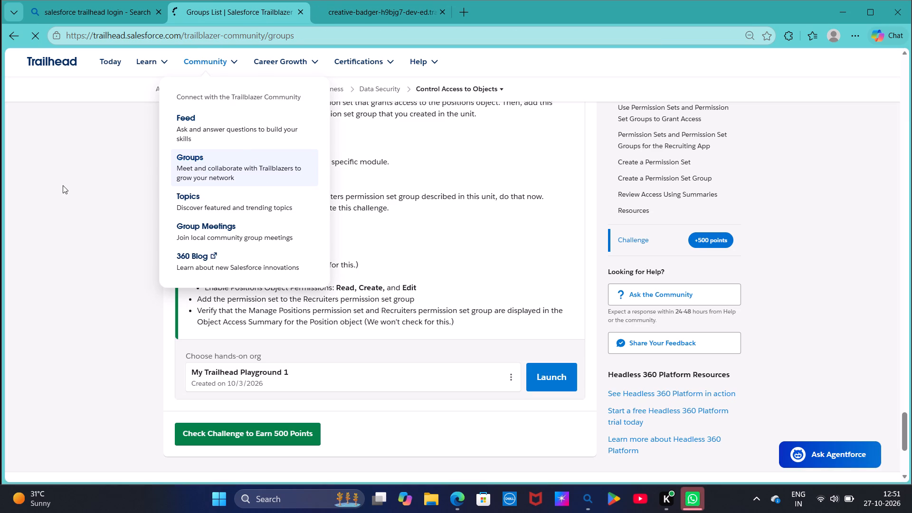
click(63, 185)
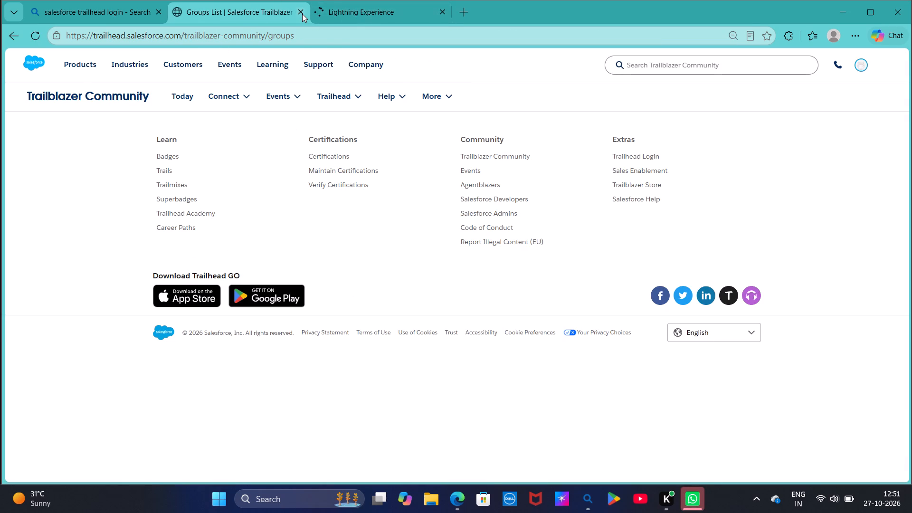
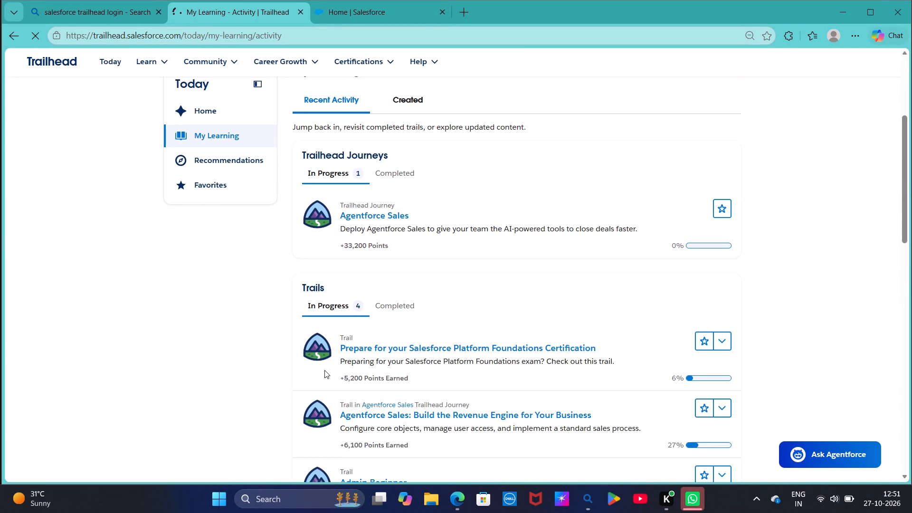
Open the Control Access to Objects unit of the Data Security badge through the Agentforce Sales: Build the Revenue Engine for Your Business trail.
scroll(324, 370, down, 2)
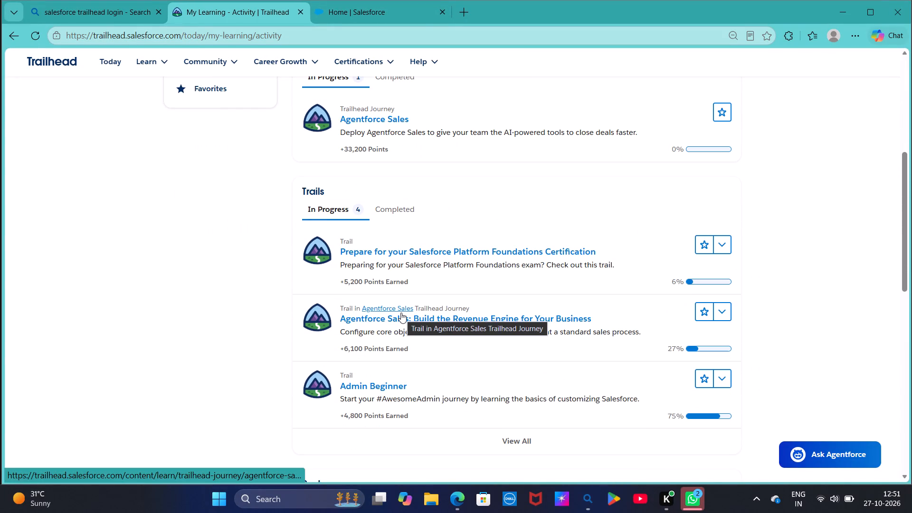
click(401, 313)
click(400, 317)
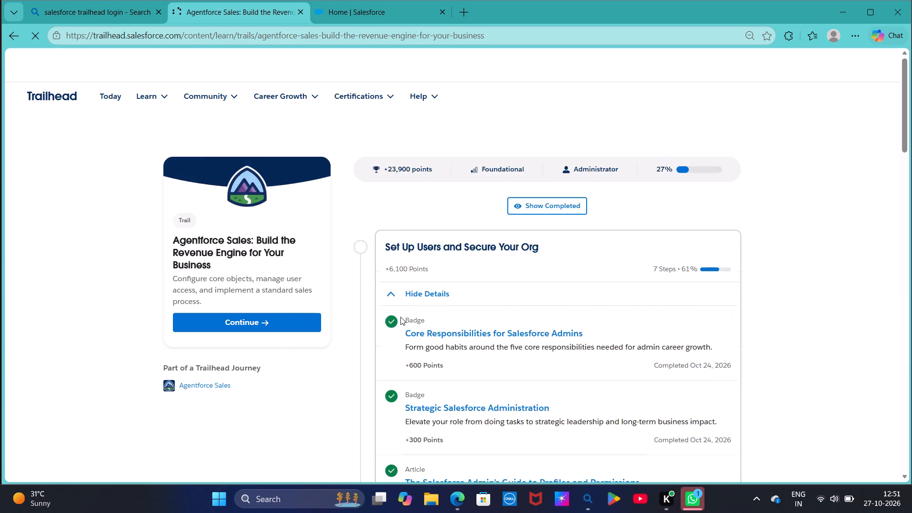
scroll(470, 377, down, 6)
scroll(470, 377, up, 1)
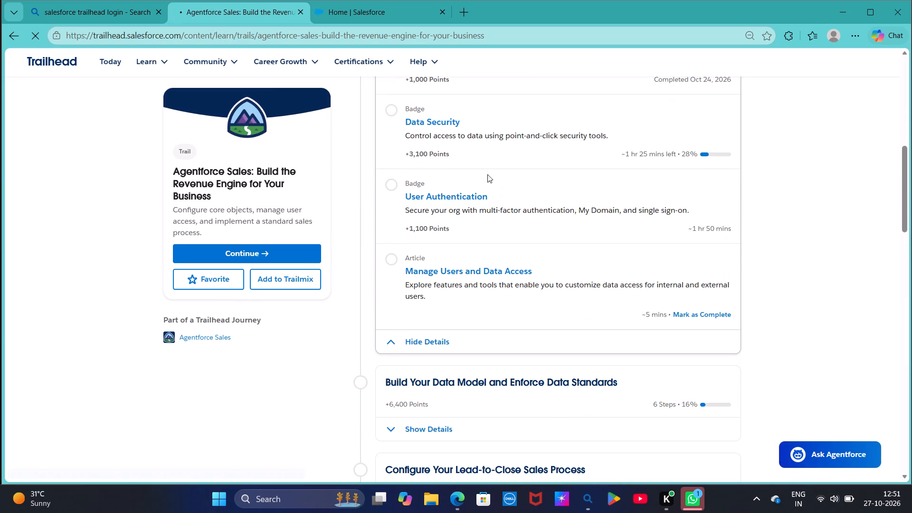
click(440, 122)
click(442, 272)
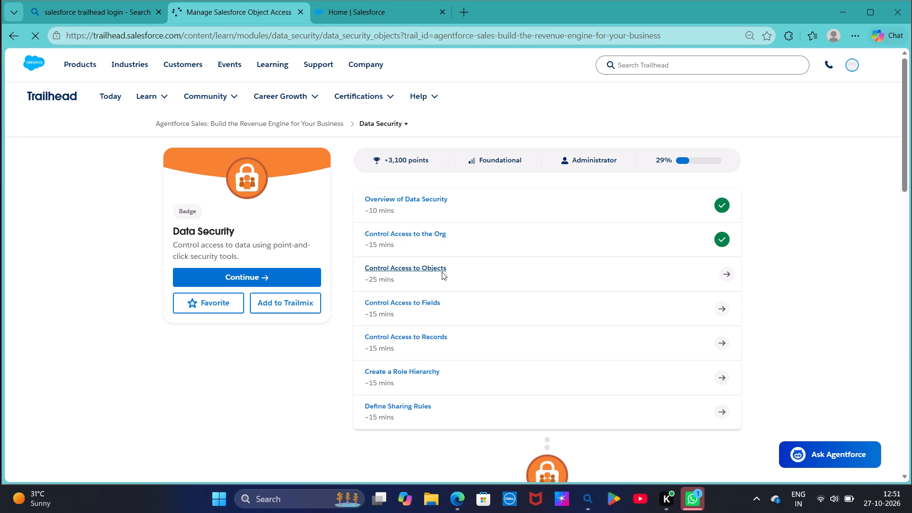
Launch My Trailhead Playground 1 from the unit's challenge and review the challenge requirements in Trailhead.
scroll(427, 317, down, 12)
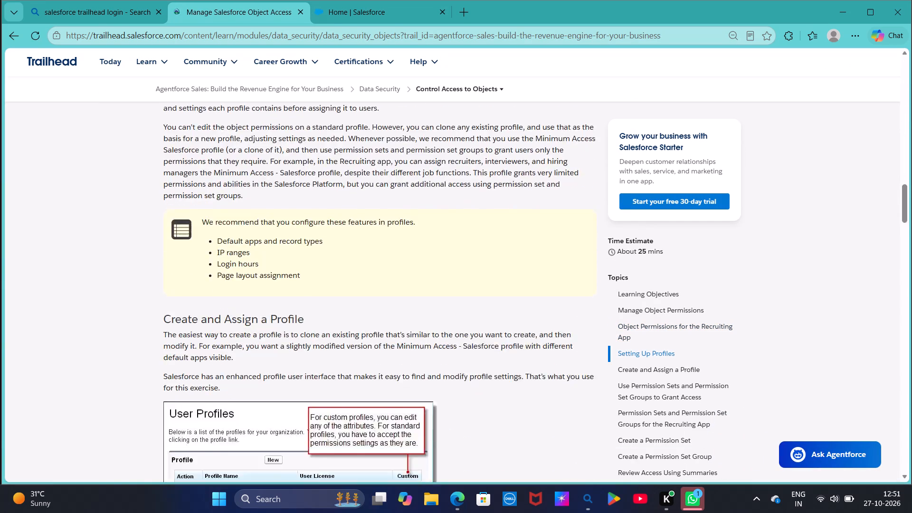
scroll(427, 317, down, 16)
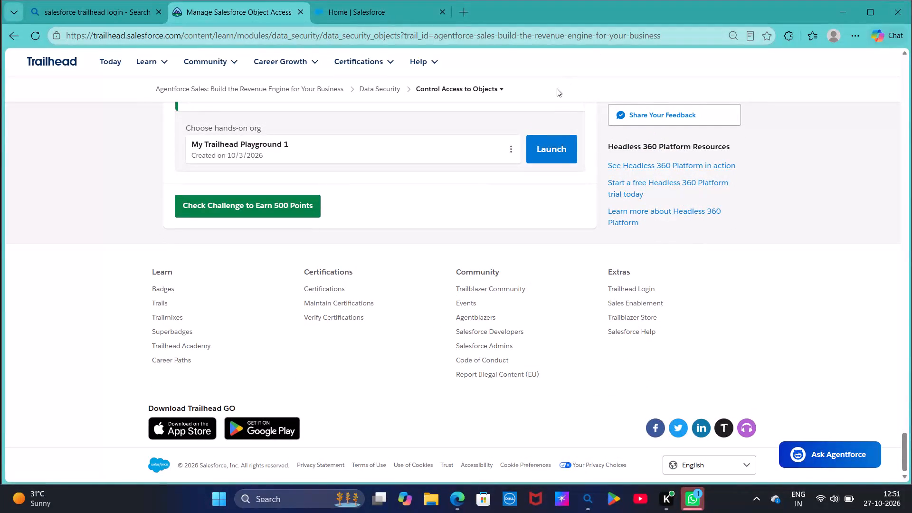
click(531, 144)
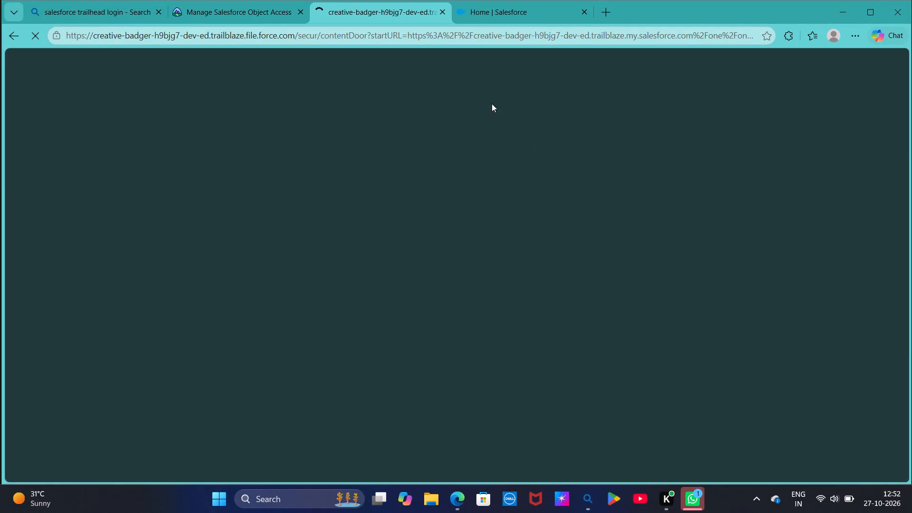
click(259, 9)
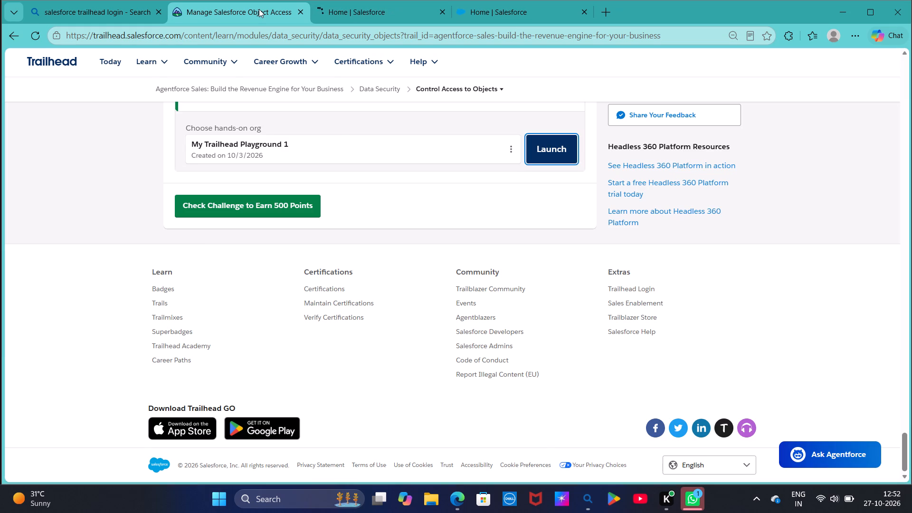
scroll(401, 199, up, 2)
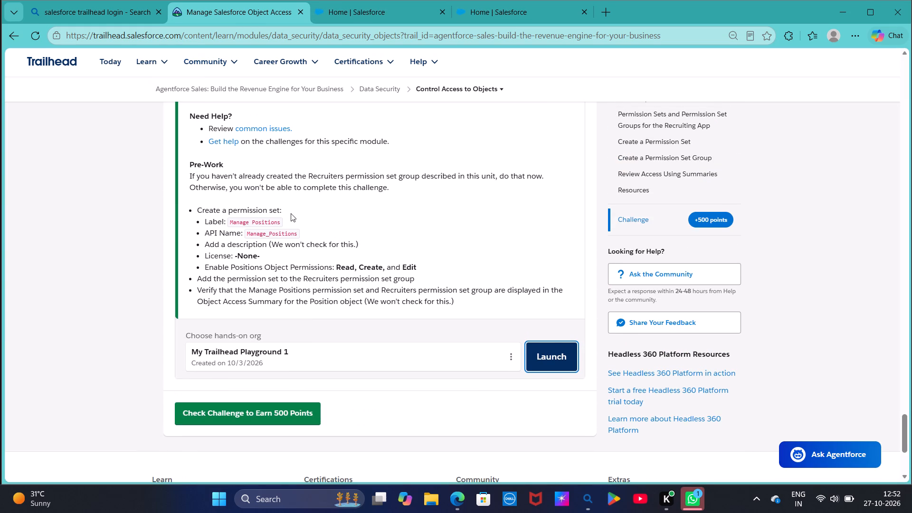
scroll(291, 213, up, 1)
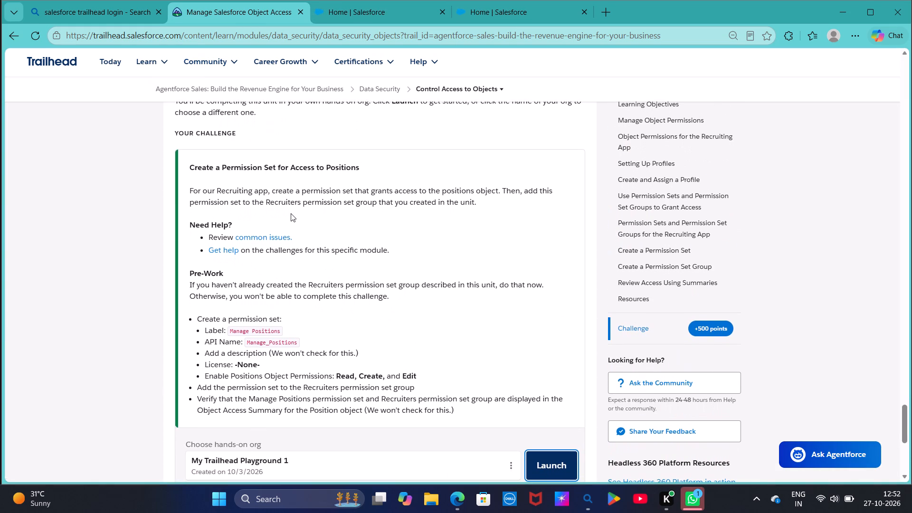
Open Setup in the launched playground and close the two leftover Salesforce Home pages.
click(396, 12)
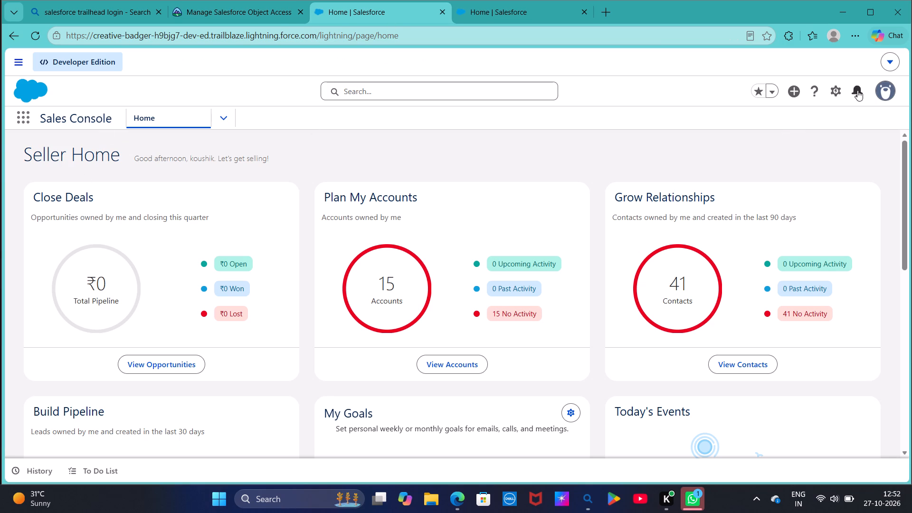
click(840, 89)
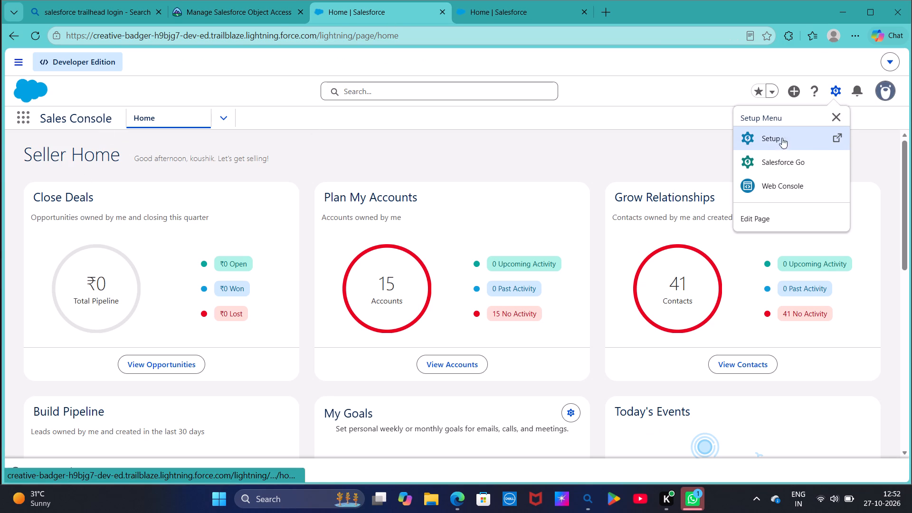
click(784, 134)
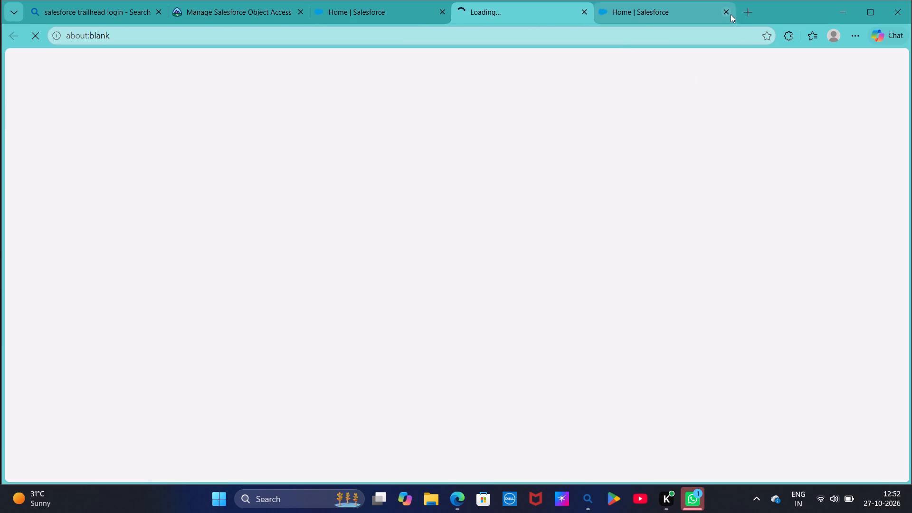
click(725, 12)
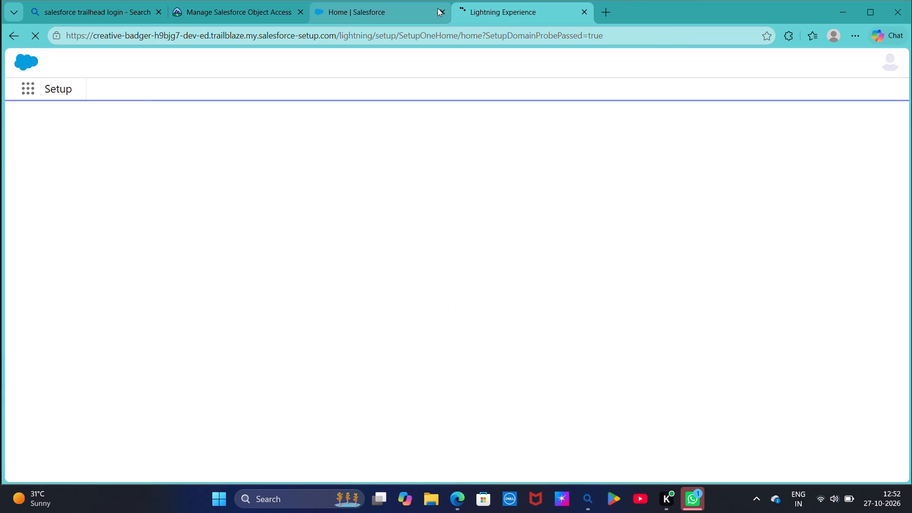
click(439, 8)
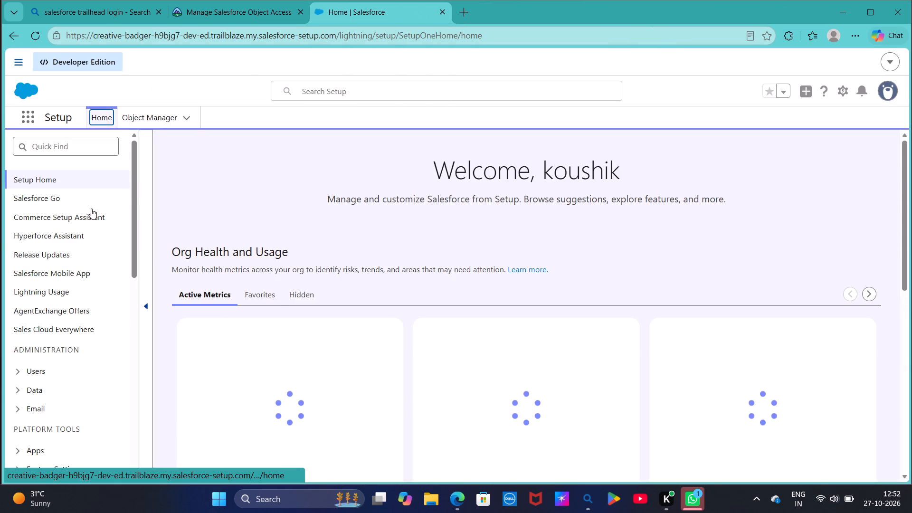
Find the Permission Sets page in Setup by searching for "per" and open it.
click(79, 146)
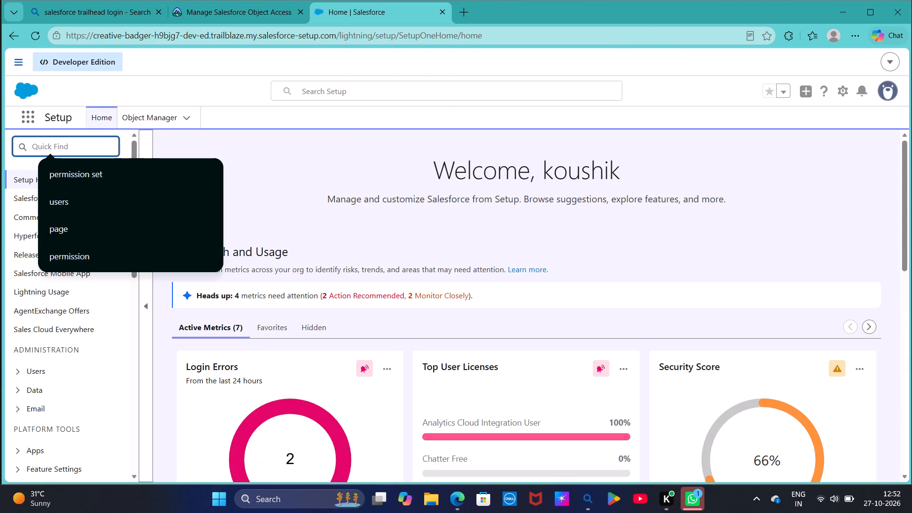
text(pers)
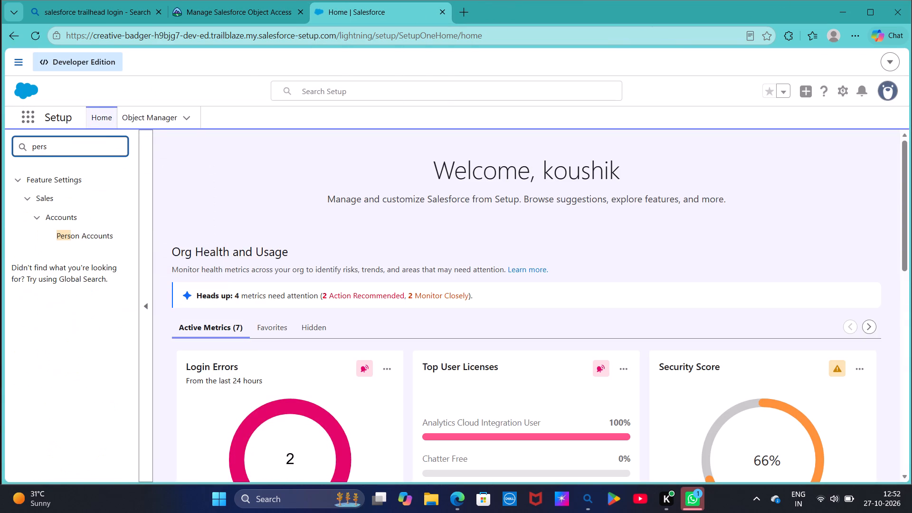
key(BackSpace)
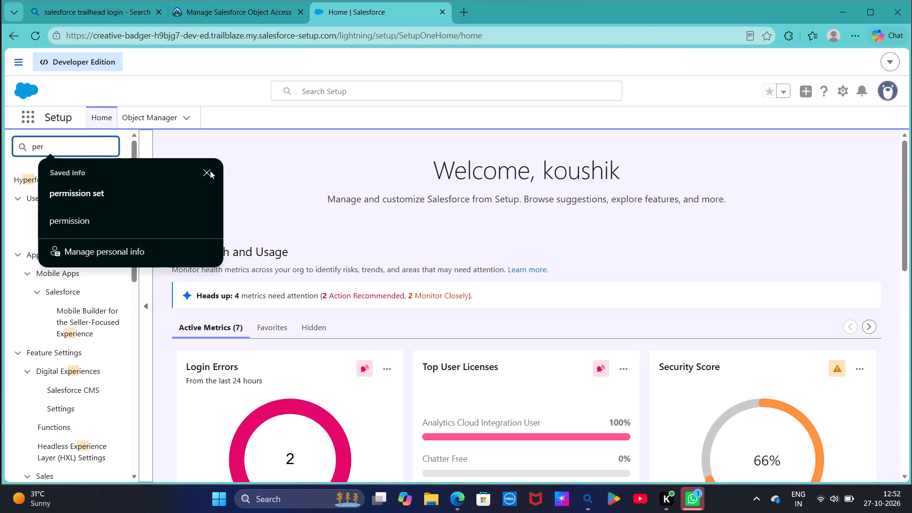
click(208, 171)
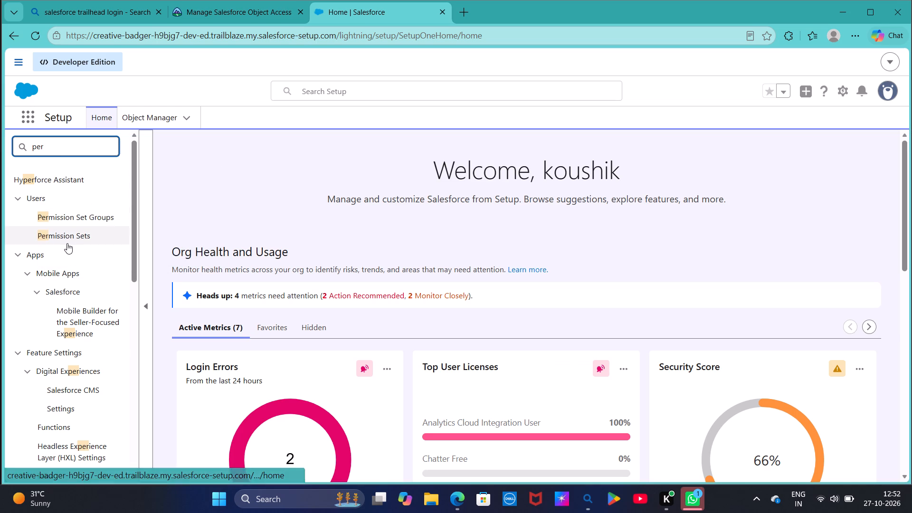
click(67, 243)
click(67, 243)
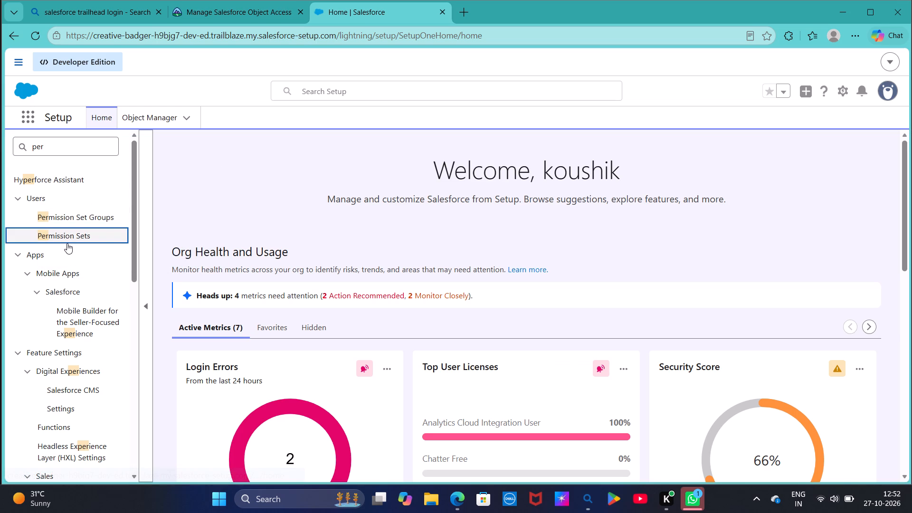
double_click(67, 243)
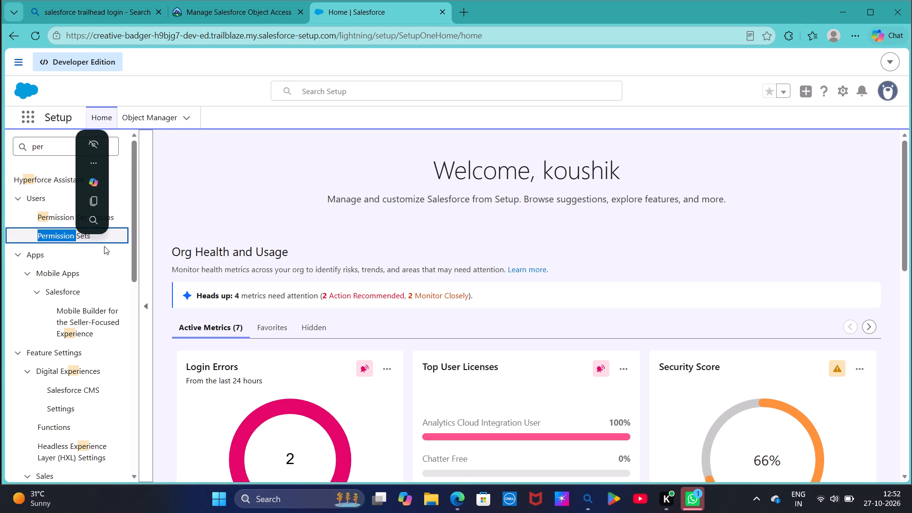
click(85, 237)
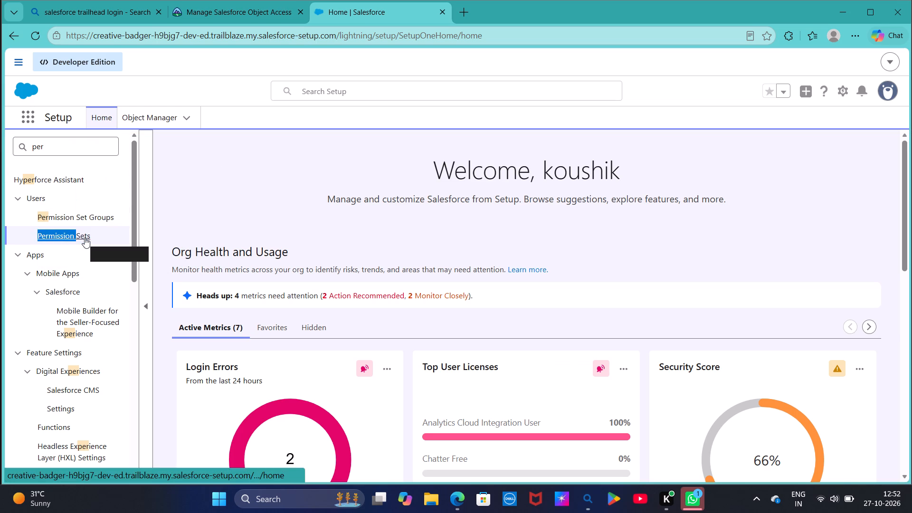
drag(85, 237, 188, 237)
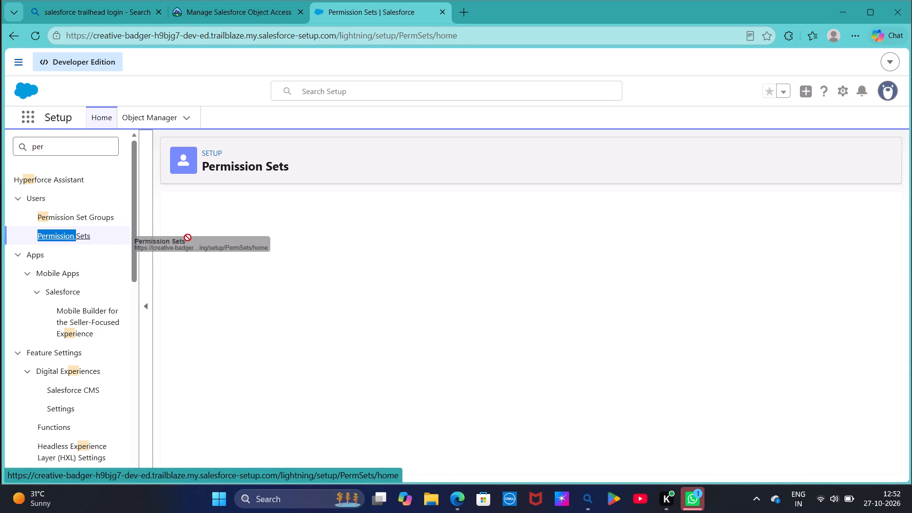
drag(188, 237, 211, 248)
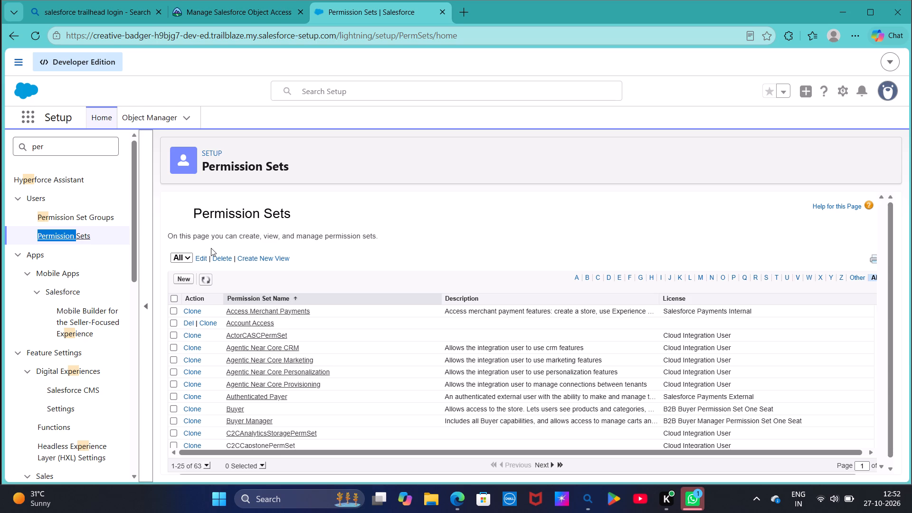
click(189, 256)
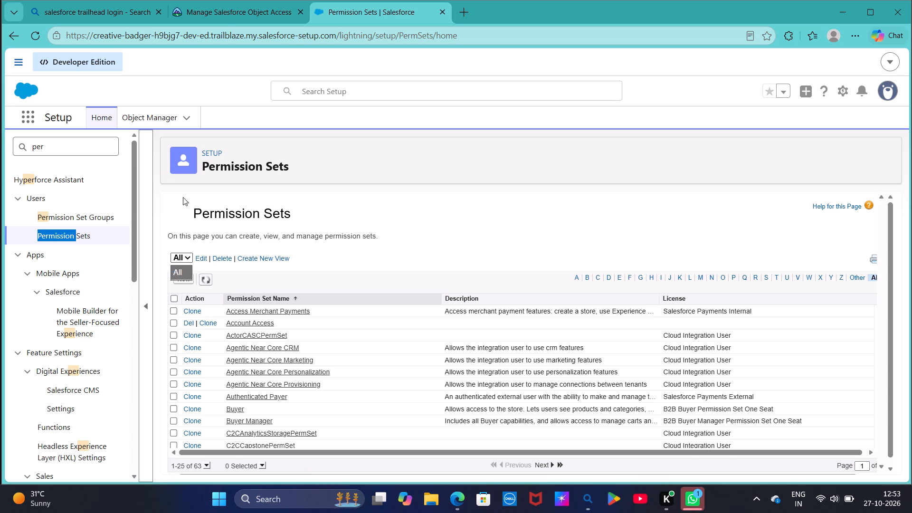
Return to the Trailhead challenge, dismiss the McAfee pop-up, and examine the permission set and Recruiters group requirements.
click(225, 18)
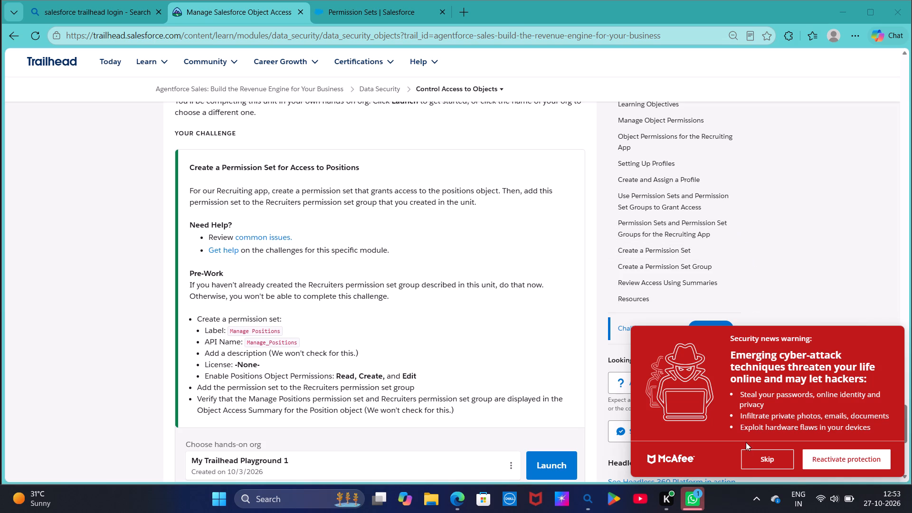
click(748, 461)
drag(748, 461, 425, 320)
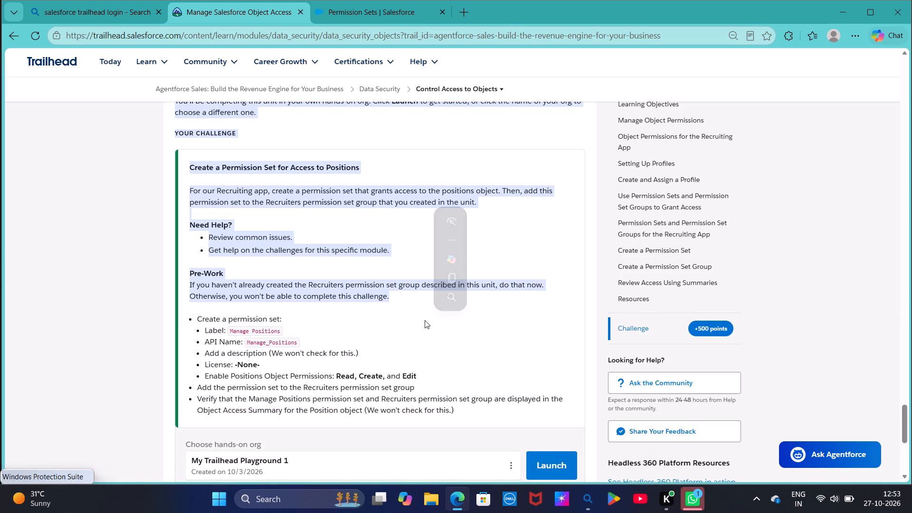
click(461, 348)
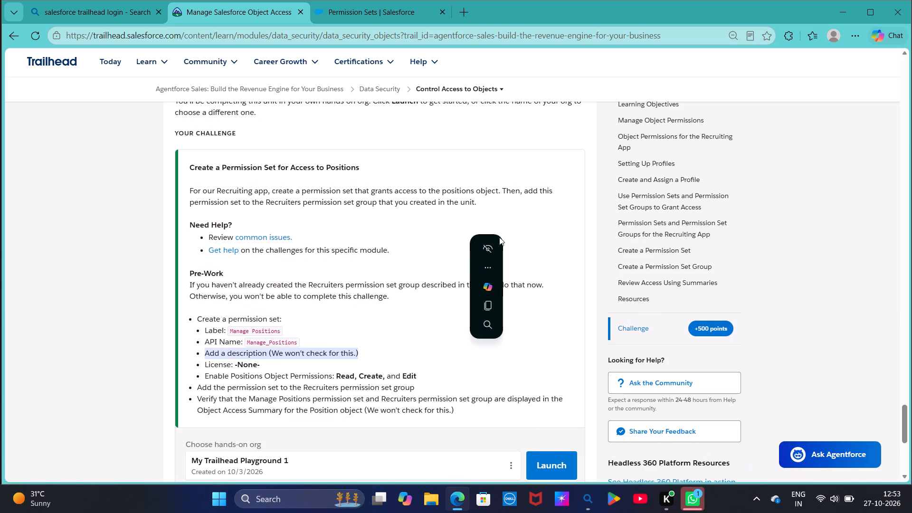
click(52, 224)
scroll(248, 294, left, 1)
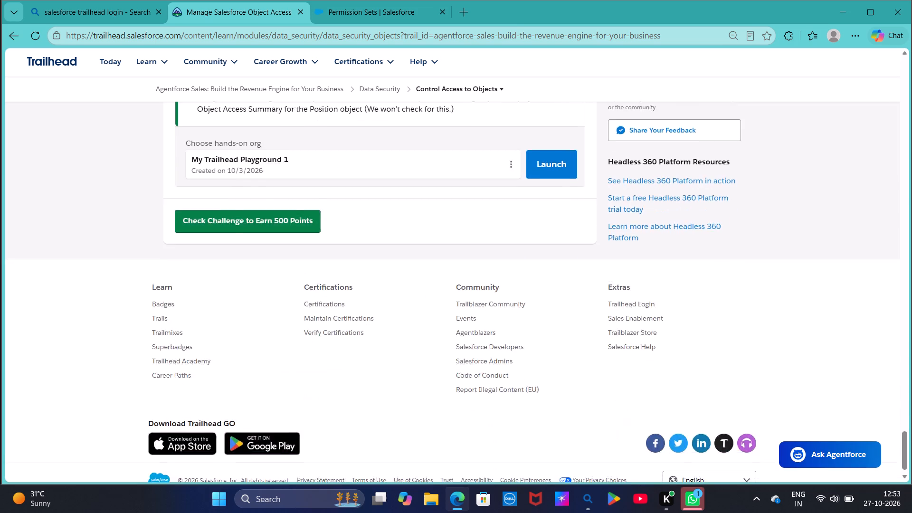
scroll(248, 294, left, 1)
scroll(248, 294, down, 2)
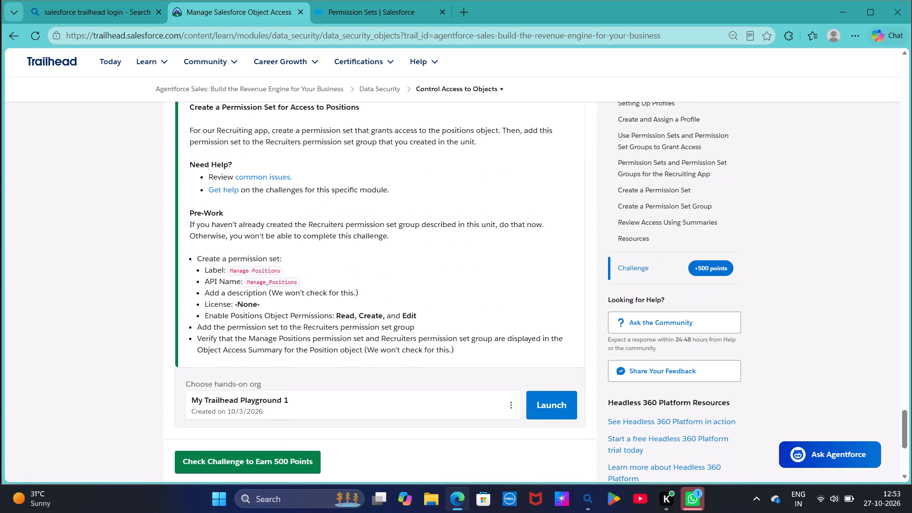
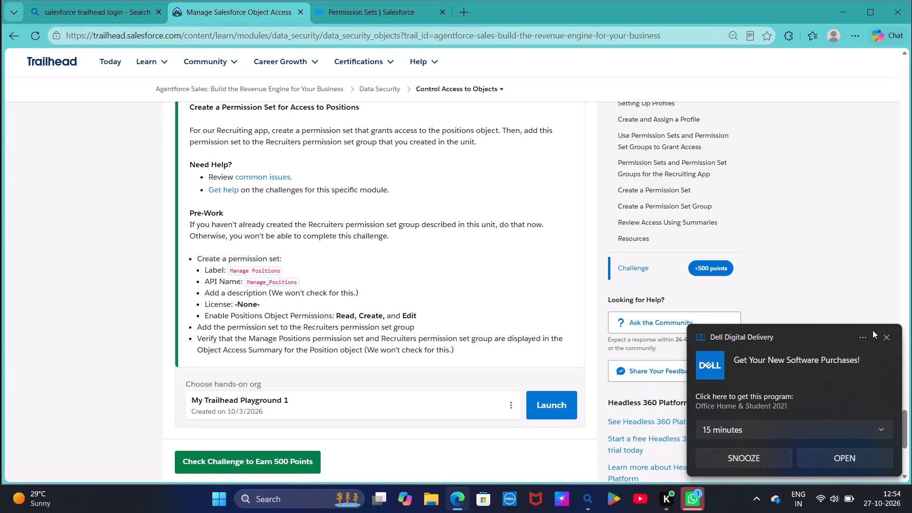
Dismiss the Dell Digital Delivery pop-up and return to the Permission Sets page in Setup.
click(885, 335)
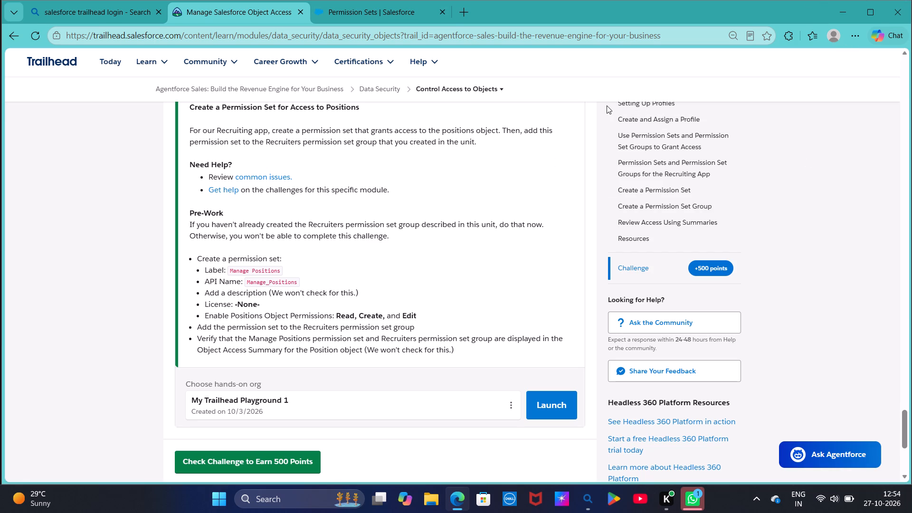
click(418, 7)
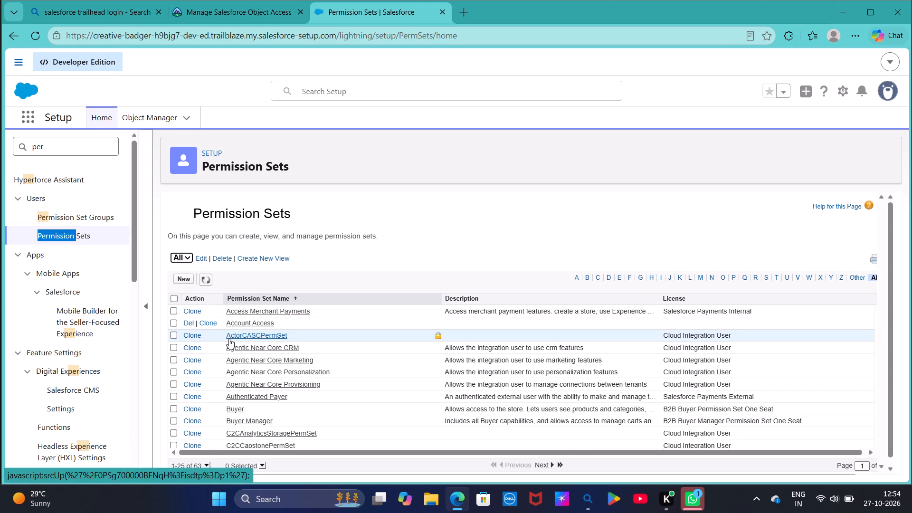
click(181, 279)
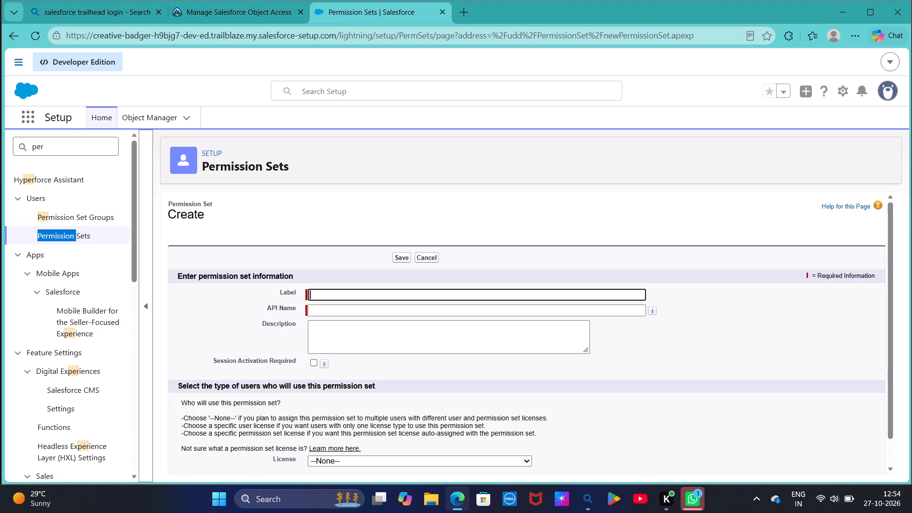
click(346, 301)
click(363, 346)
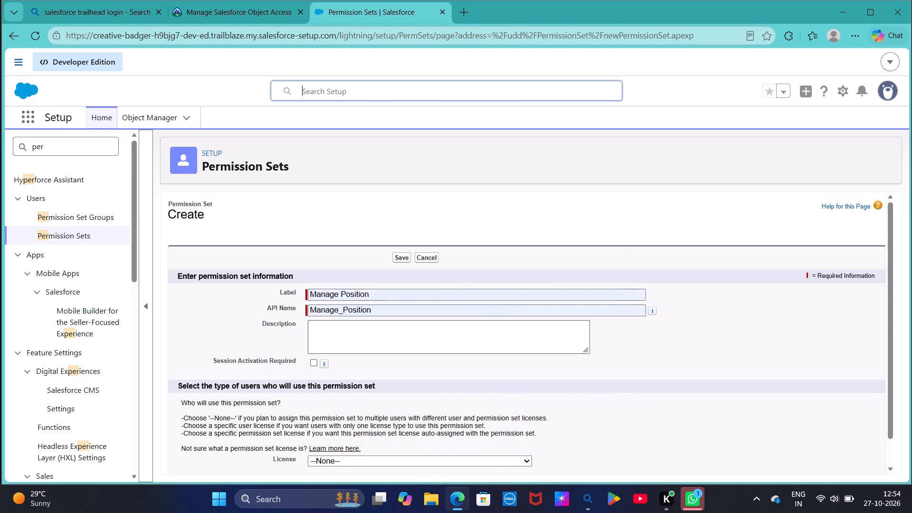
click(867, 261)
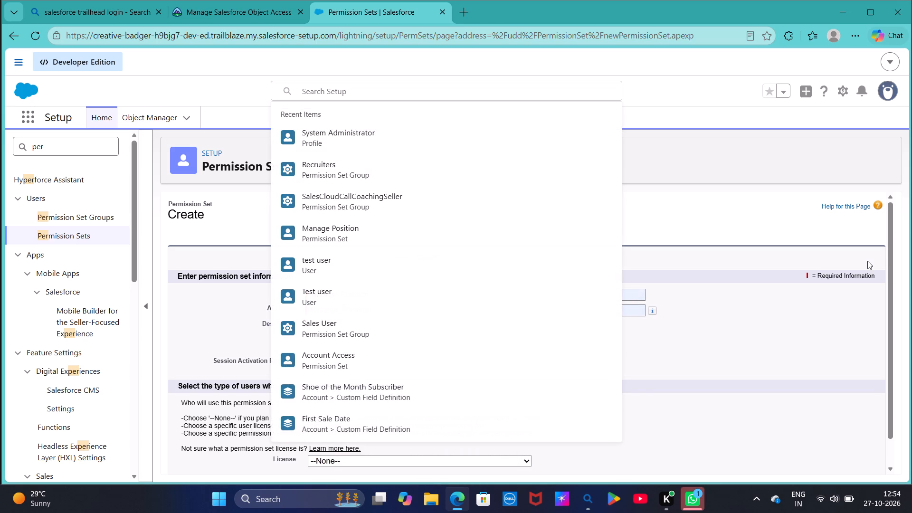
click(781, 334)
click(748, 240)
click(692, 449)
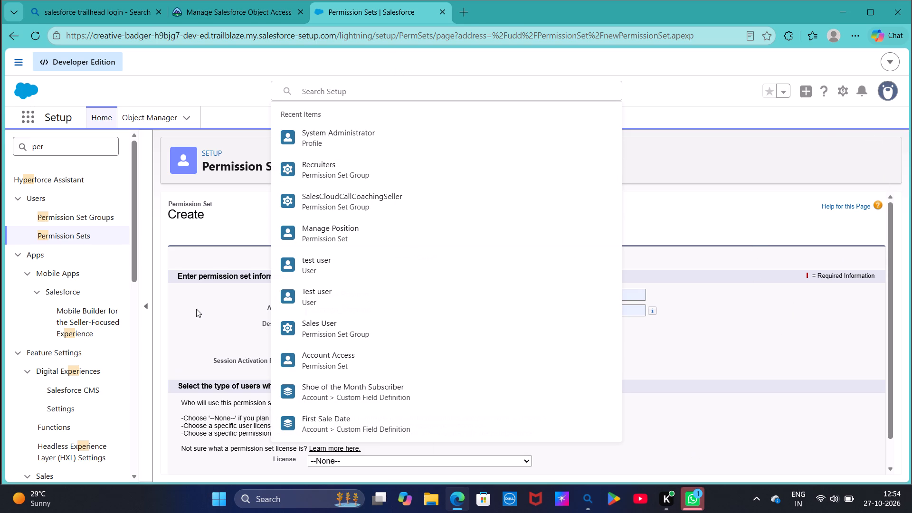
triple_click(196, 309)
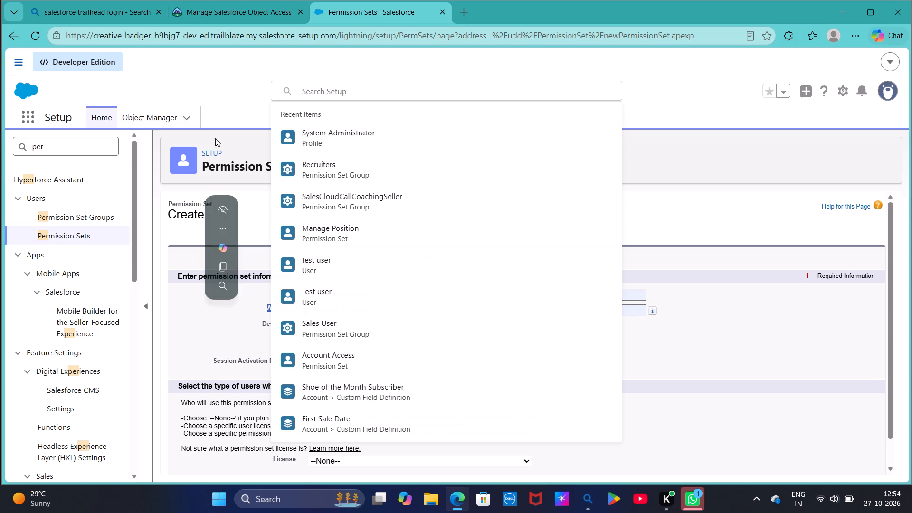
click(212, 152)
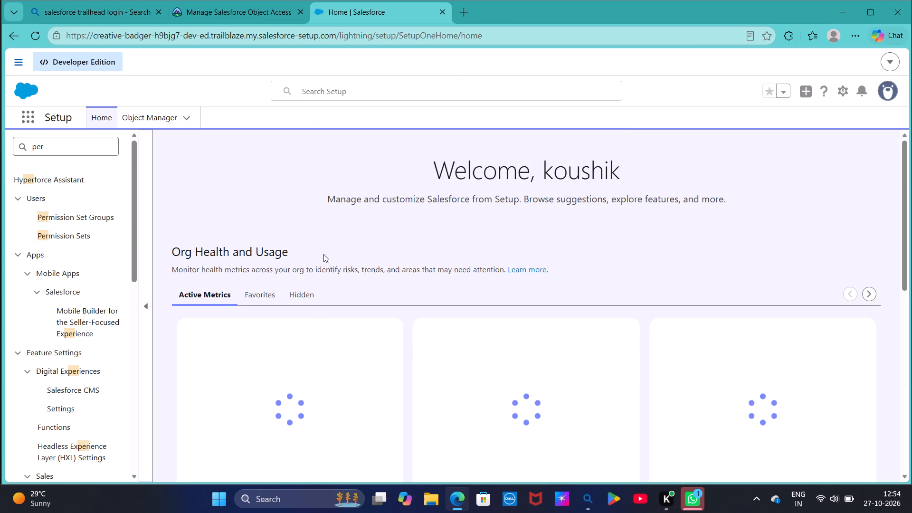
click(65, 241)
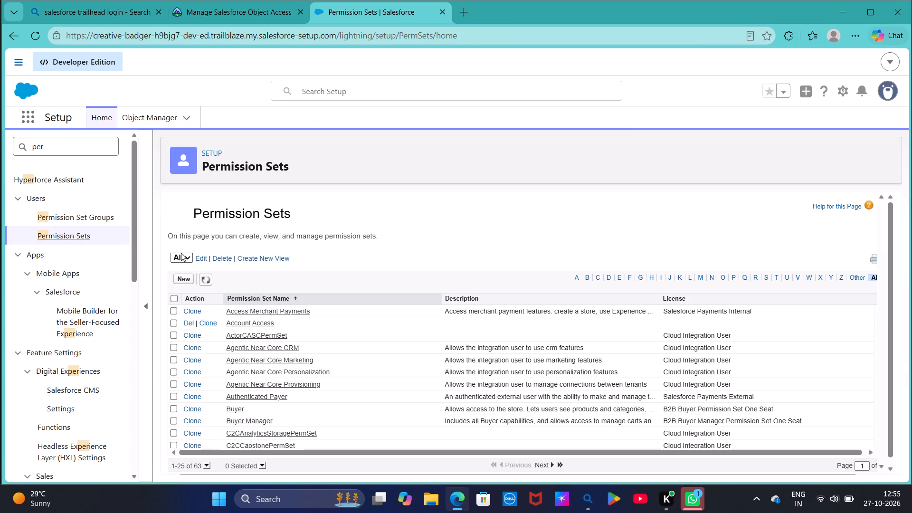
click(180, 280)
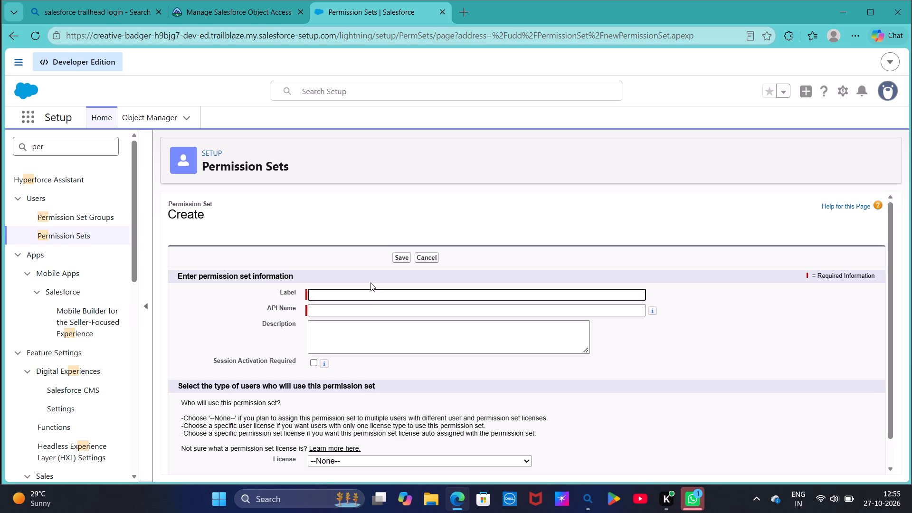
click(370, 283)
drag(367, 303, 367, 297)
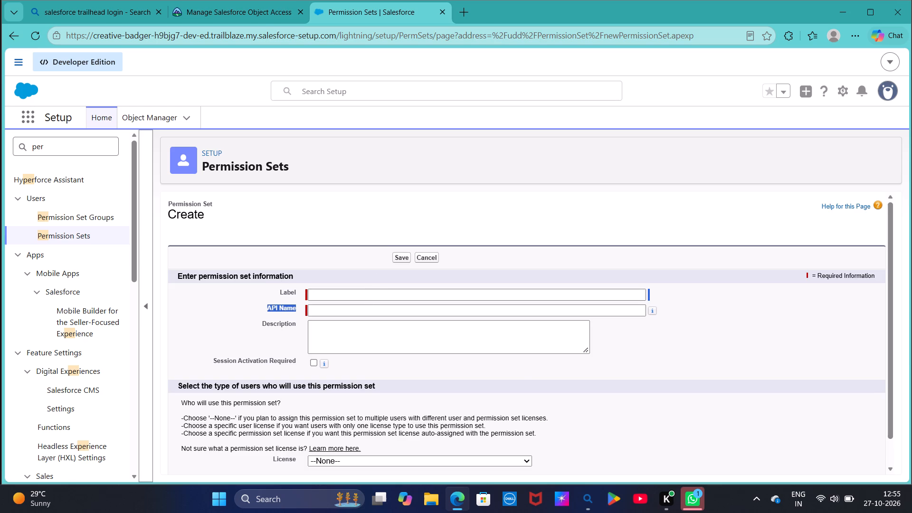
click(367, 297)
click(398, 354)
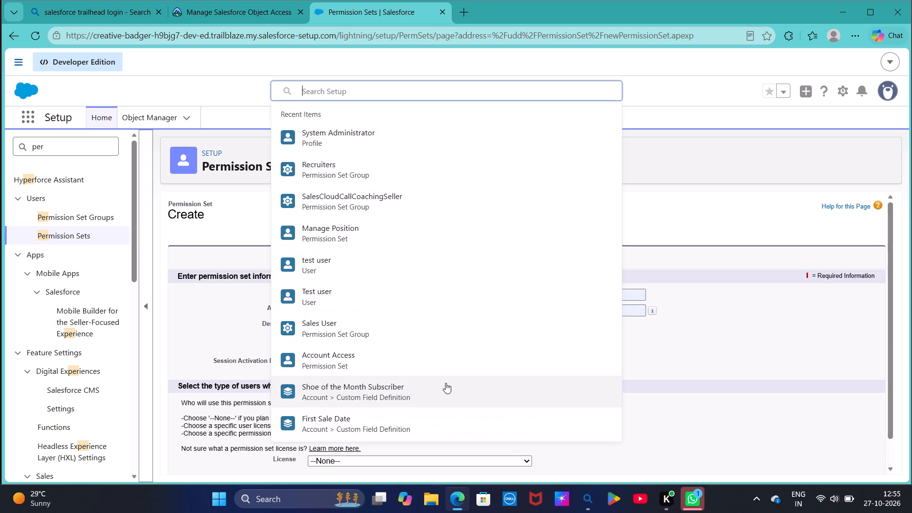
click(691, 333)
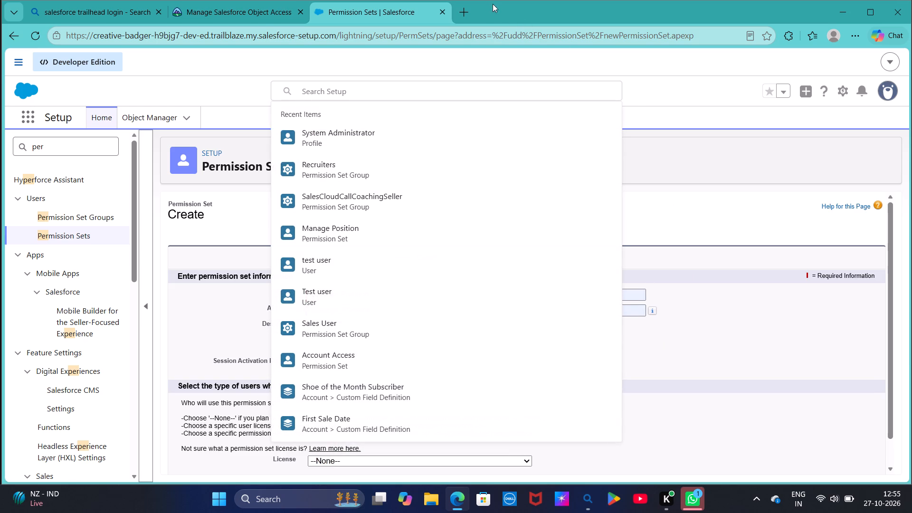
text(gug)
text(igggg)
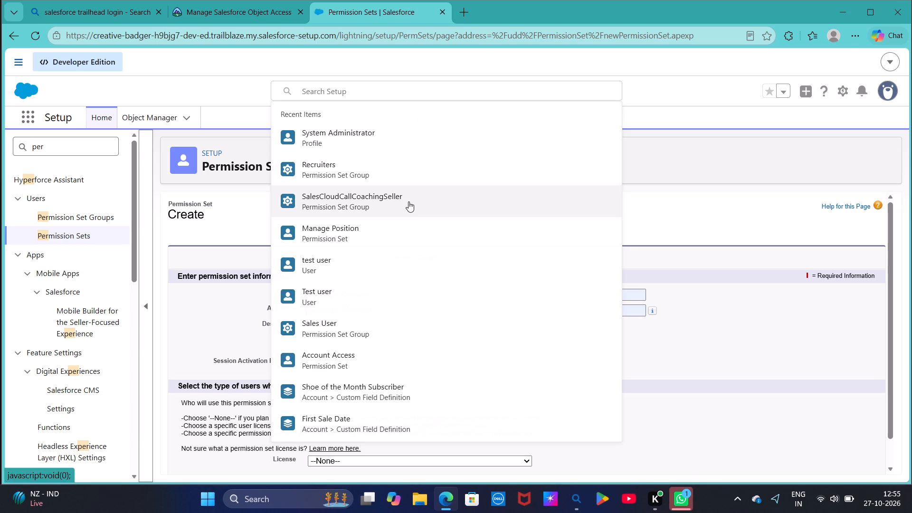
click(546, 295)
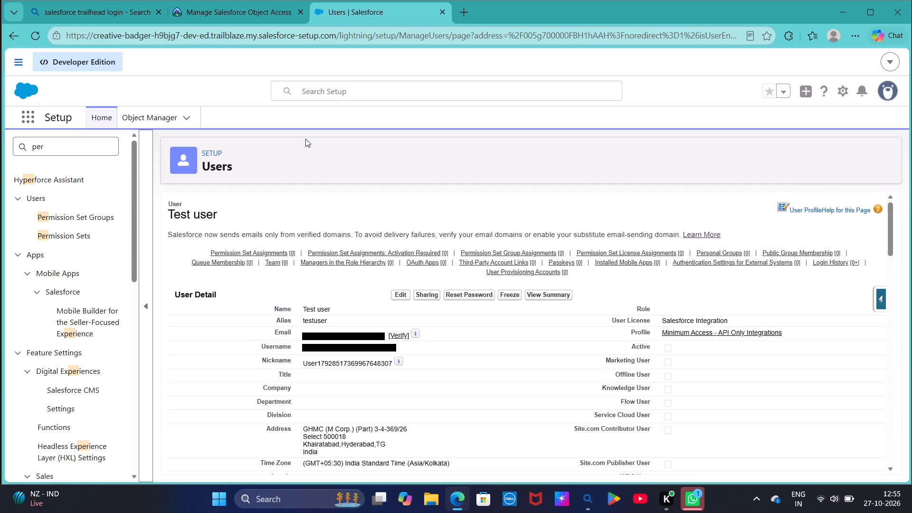
Reopen Permission Sets and start a new permission set with label Manage Position and API name Manage_Position.
click(69, 236)
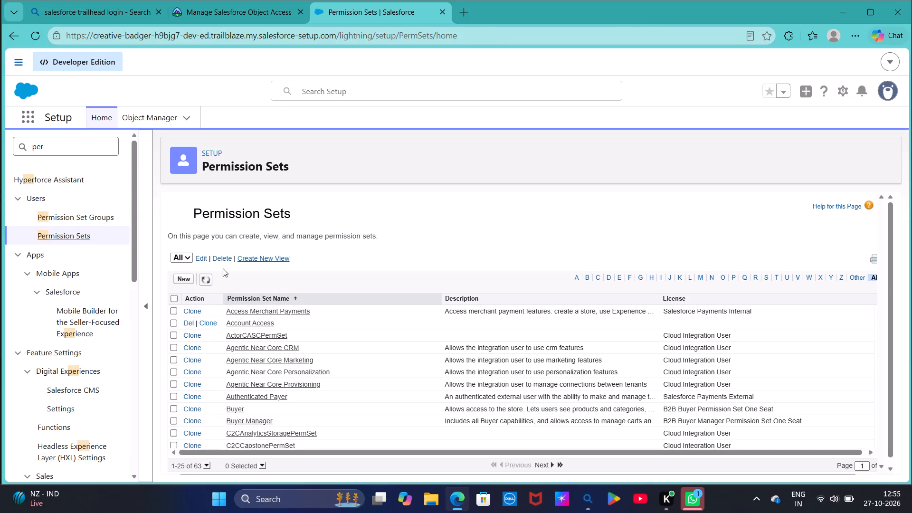
click(178, 275)
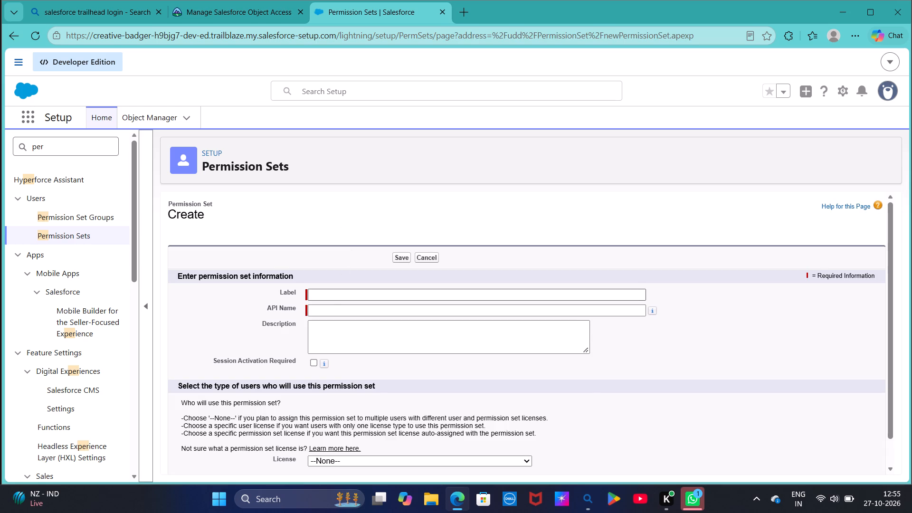
click(333, 296)
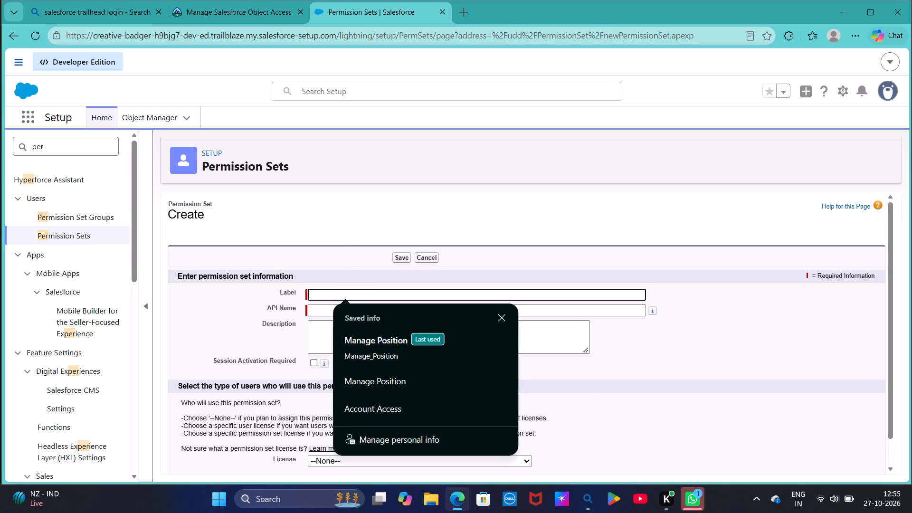
text(Manage)
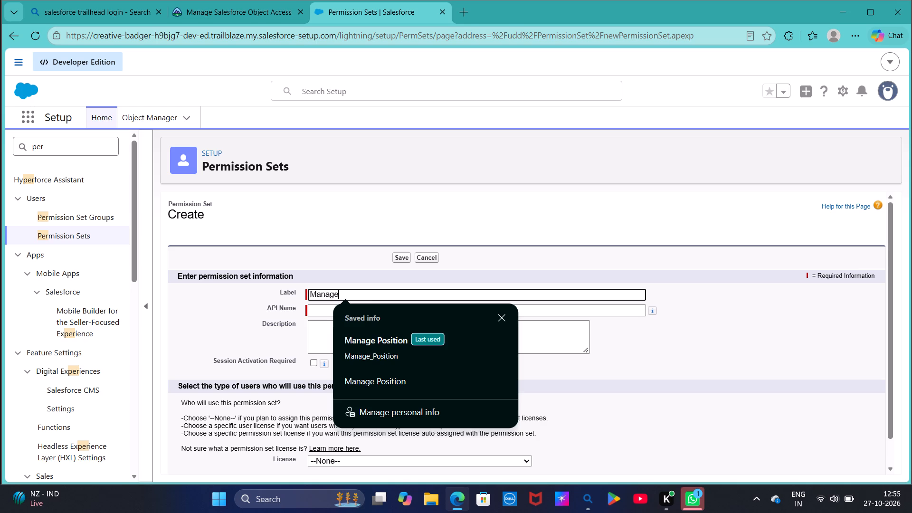
click(337, 296)
key(space)
text(Position)
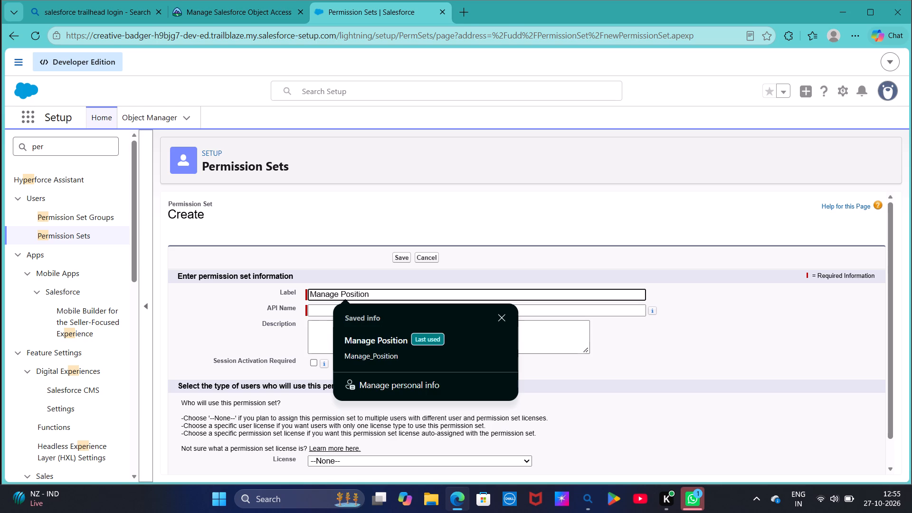
click(317, 310)
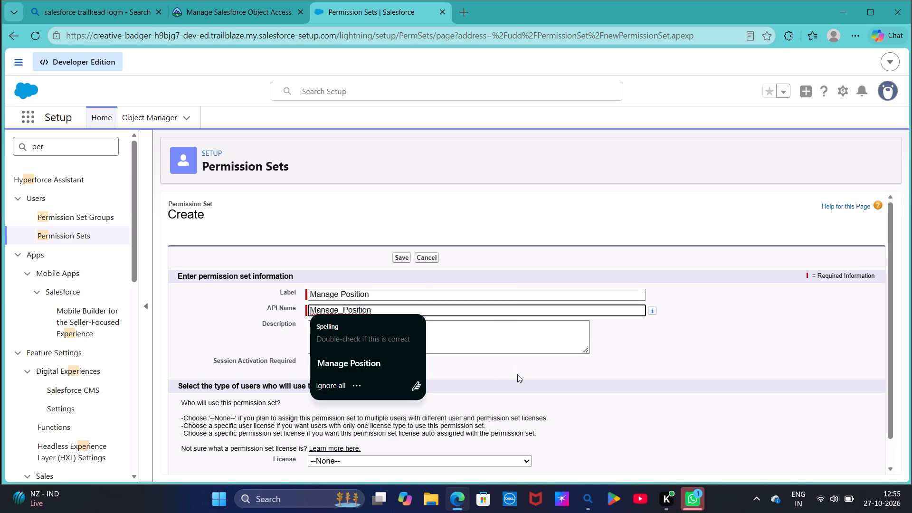
click(518, 374)
Enter the permission set description "Provides access to create,edit,and view position records".
scroll(407, 395, down, 2)
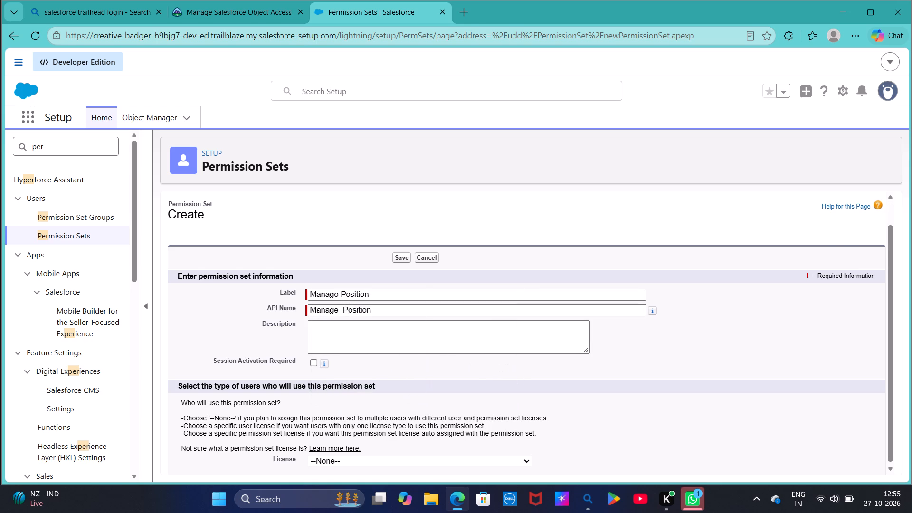
click(315, 296)
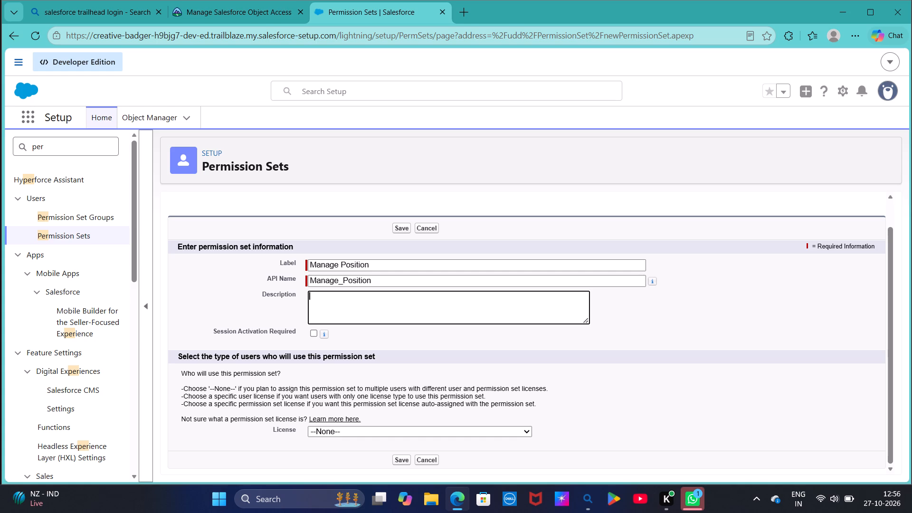
key(shift+p)
text(rovides access)
key(space)
text(to)
key(space)
text(crete)
key(comma)
key(BackSpace)
key(BackSpace)
key(BackSpace)
text(ate,)
text(edit,)
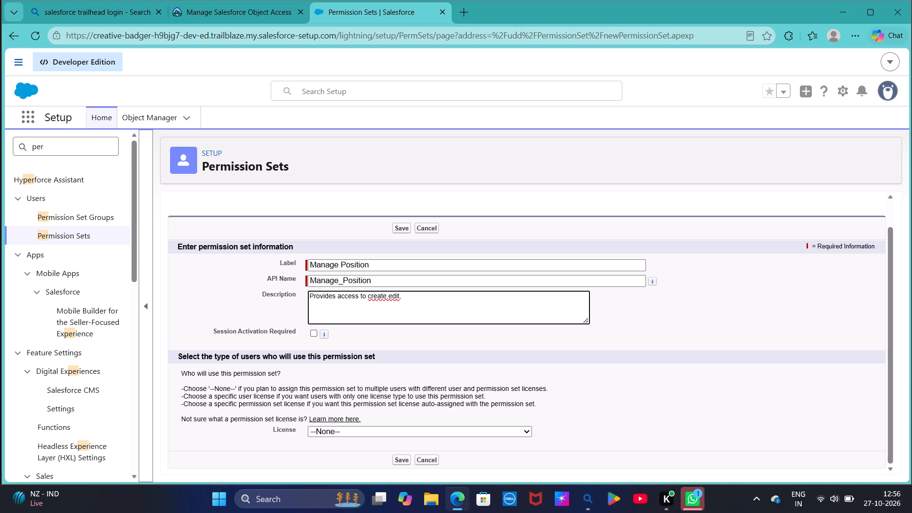
text(and)
key(space)
text(view position)
key(space)
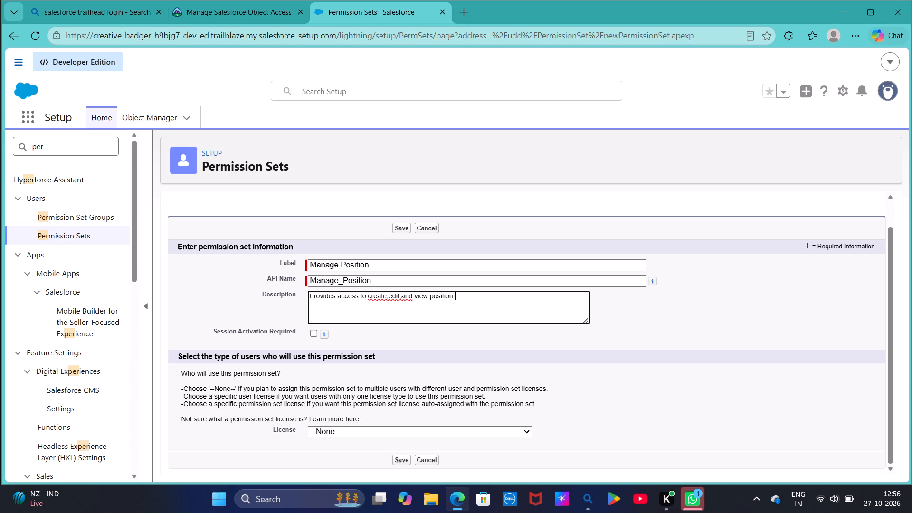
text(reco)
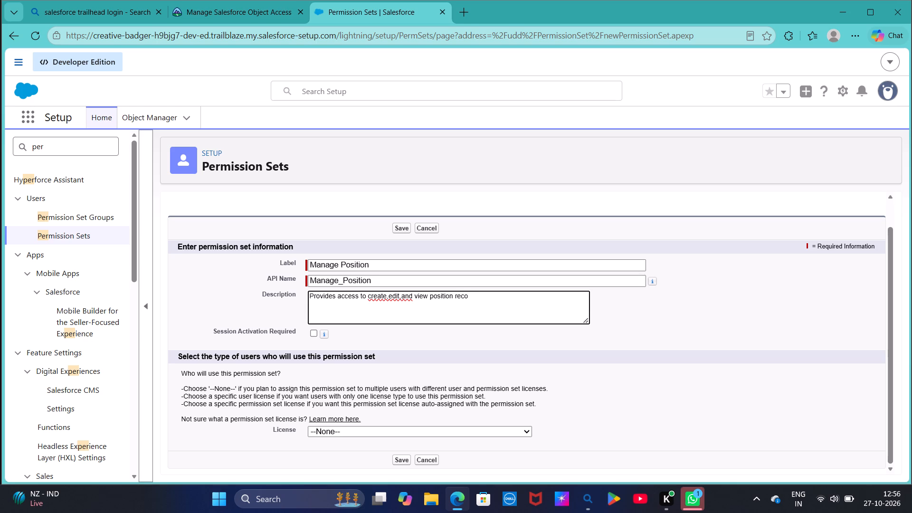
text(rds)
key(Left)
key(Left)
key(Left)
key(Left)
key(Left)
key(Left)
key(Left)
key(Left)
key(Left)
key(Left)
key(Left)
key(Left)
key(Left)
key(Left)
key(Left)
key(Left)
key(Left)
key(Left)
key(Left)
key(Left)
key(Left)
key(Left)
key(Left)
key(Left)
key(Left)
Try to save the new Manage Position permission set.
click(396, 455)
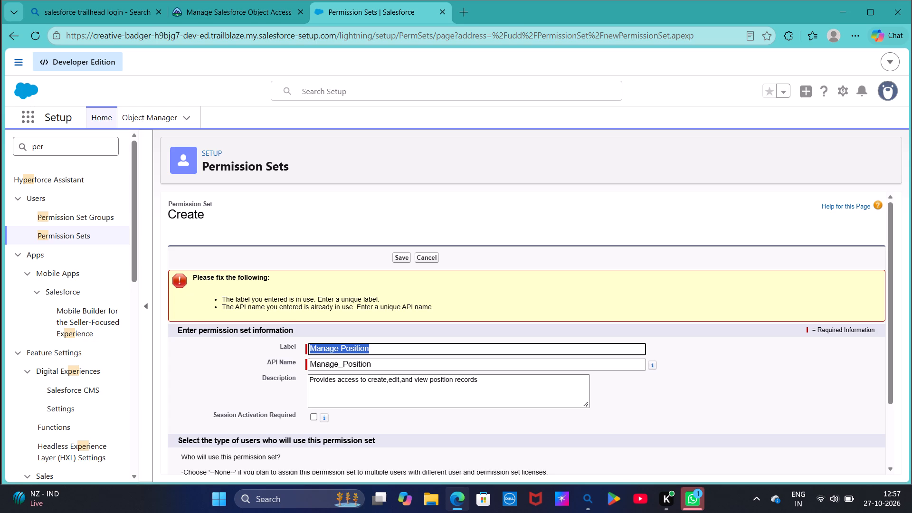
Change the new permission set's label to Position Managment Access.
click(374, 345)
click(374, 345)
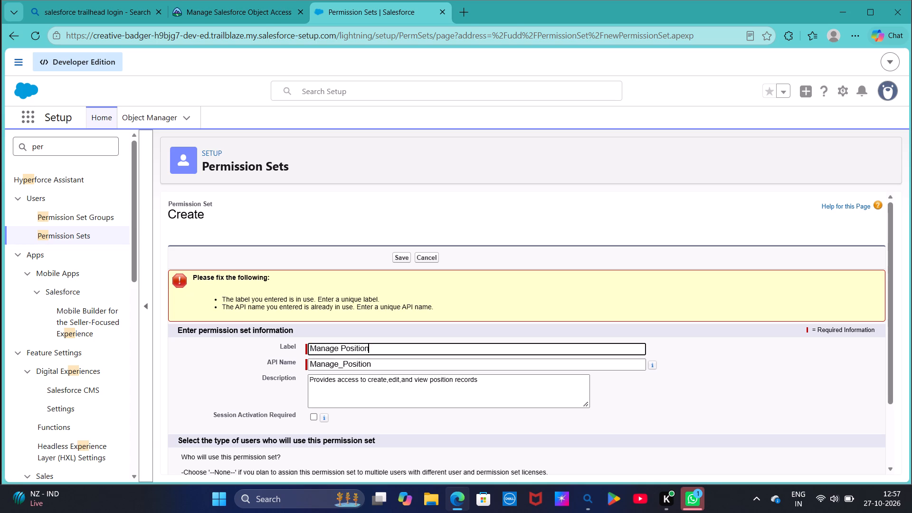
key(Left)
key(Left)
key(Left)
key(Left)
key(Left)
key(Left)
key(Left)
key(Left)
key(Left)
key(Left)
key(Left)
key(Left)
key(Left)
key(Left)
key(Left)
key(Left)
key(Left)
key(Left)
key(Left)
key(Left)
text(Position)
key(space)
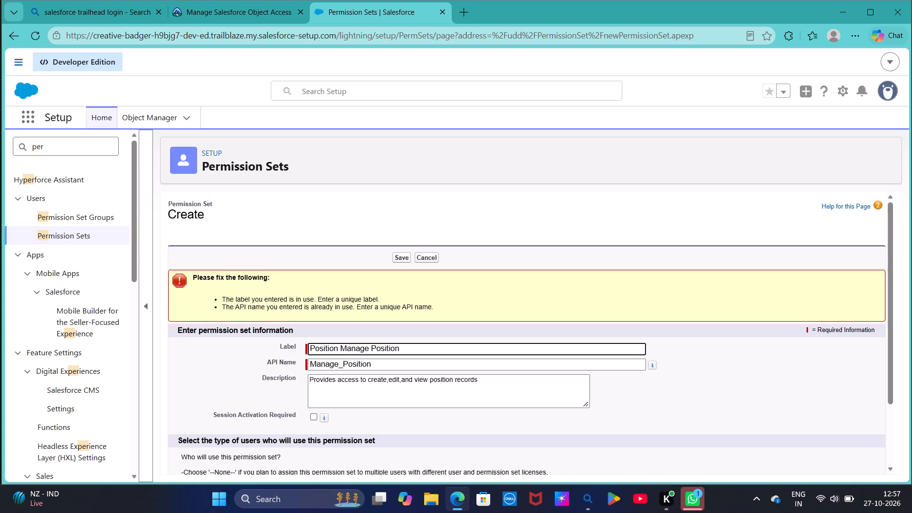
click(370, 345)
text(ment)
key(Right)
key(Right)
key(Right)
key(Right)
key(Right)
key(Right)
key(Right)
key(Right)
key(Right)
key(Right)
key(BackSpace)
key(BackSpace)
key(BackSpace)
key(BackSpace)
key(BackSpace)
key(BackSpace)
key(BackSpace)
key(BackSpace)
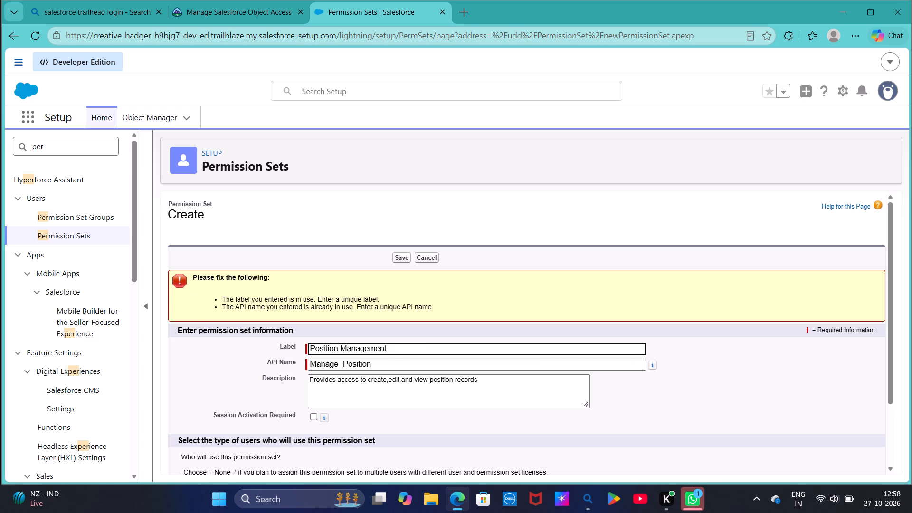
text(A?)
key(BackSpace)
text(ccess)
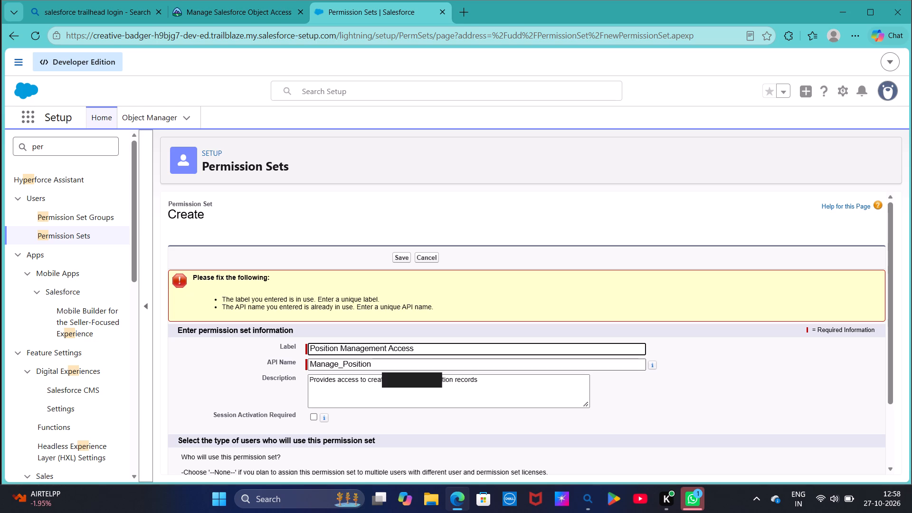
key(BackSpace)
key(BackSpace)
key(BackSpace)
key(BackSpace)
key(BackSpace)
key(BackSpace)
key(BackSpace)
key(BackSpace)
key(BackSpace)
key(BackSpace)
key(BackSpace)
key(BackSpace)
key(BackSpace)
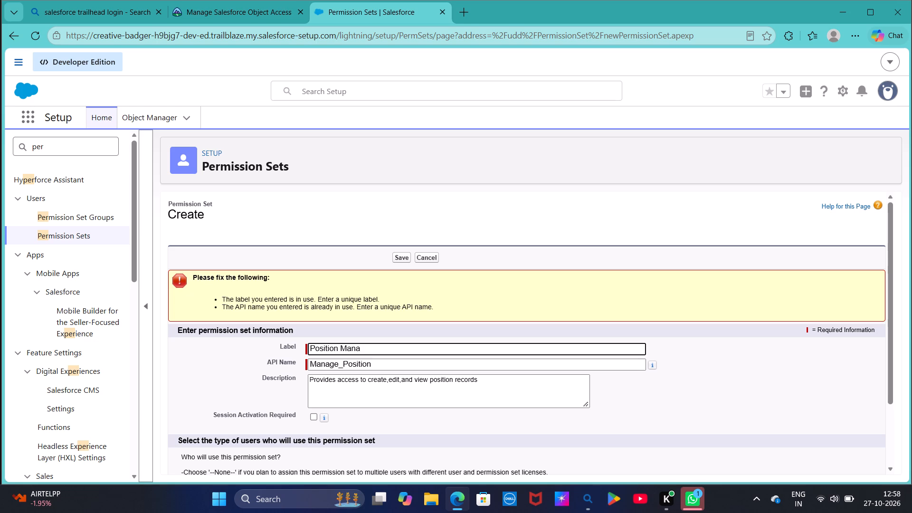
key(g)
text(ment)
key(space)
text(Accesss)
key(BackSpace)
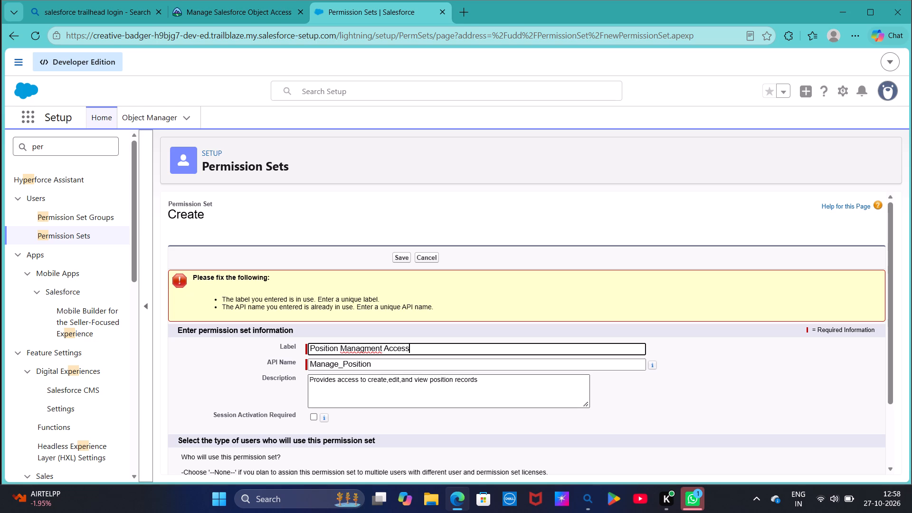
Replace the new permission set's API name with Position _Management_Access.
click(383, 366)
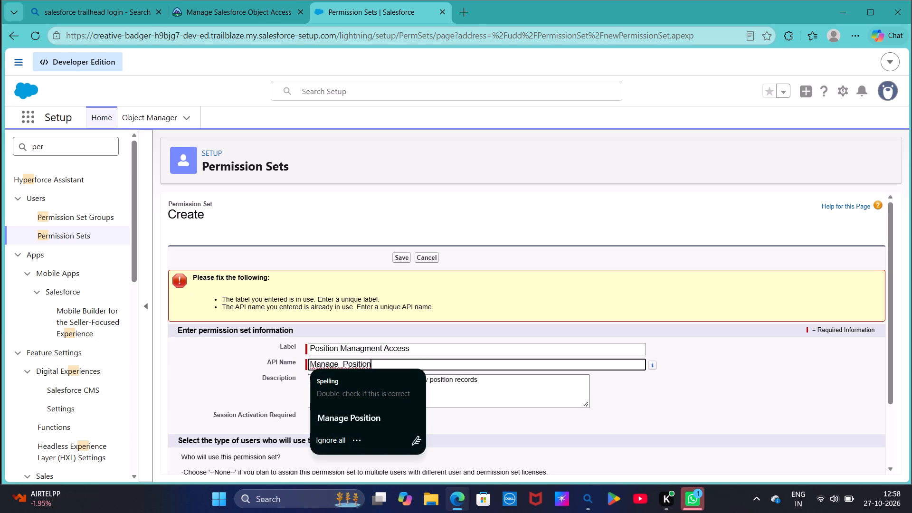
key(BackSpace)
key(BackSpace)
key(BackSpace)
key(BackSpace)
key(BackSpace)
key(BackSpace)
key(BackSpace)
key(BackSpace)
key(BackSpace)
key(BackSpace)
key(BackSpace)
key(BackSpace)
key(BackSpace)
key(BackSpace)
key(BackSpace)
key(BackSpace)
key(BackSpace)
key(BackSpace)
key(BackSpace)
click(383, 366)
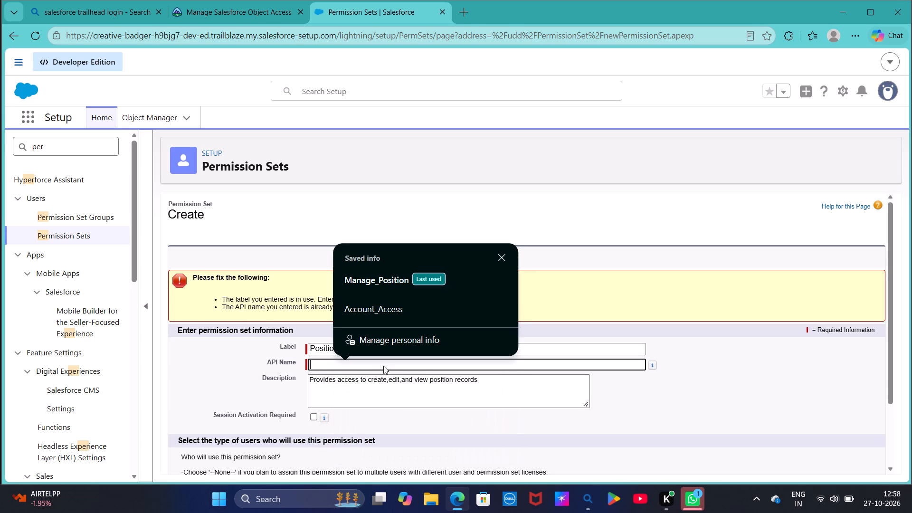
click(383, 366)
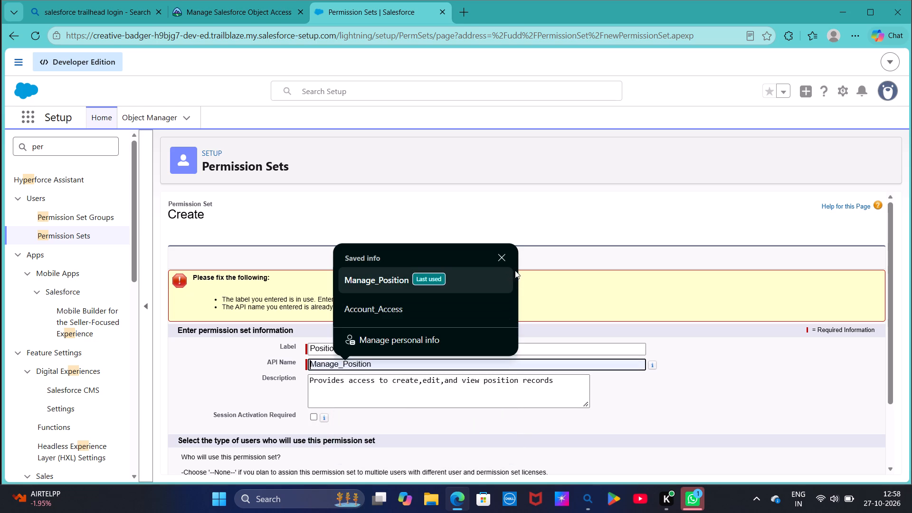
click(503, 254)
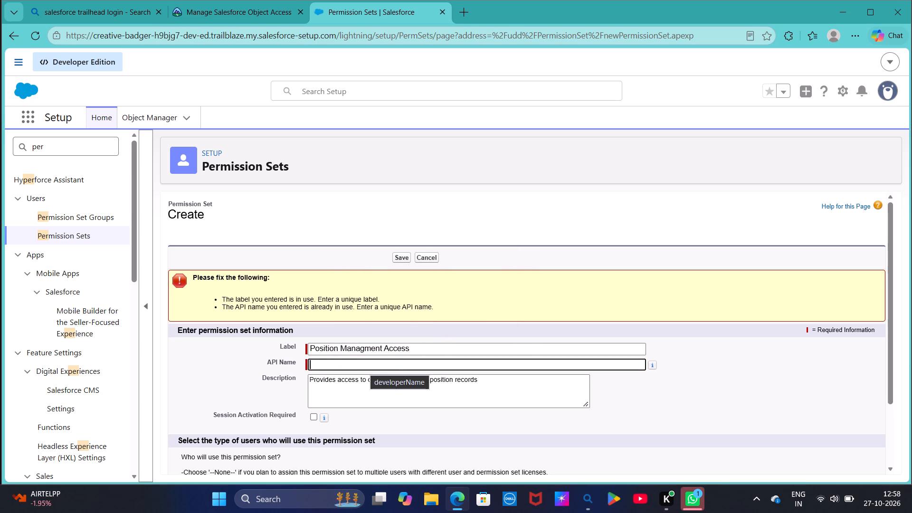
text(Position)
key(space)
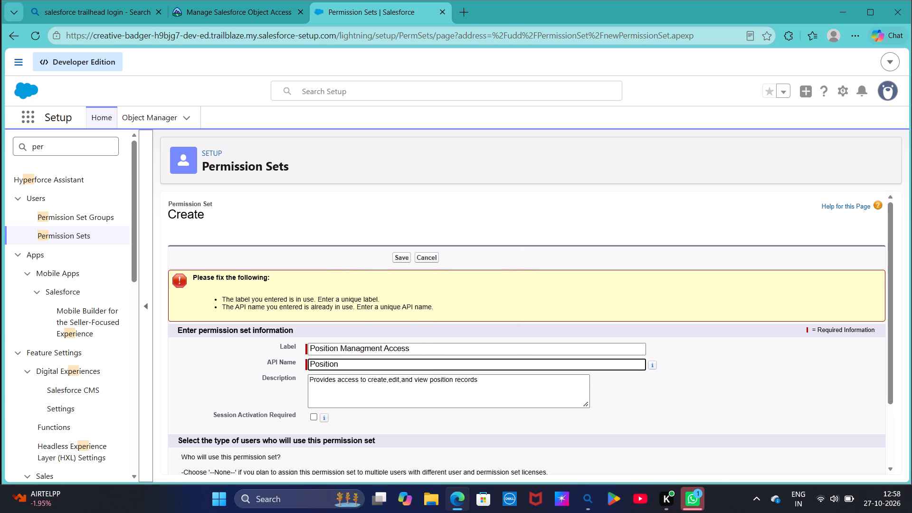
key(m)
text(an)
text(agen)
key(BackSpace)
text(ment)
key(space)
key(Left)
key(Left)
key(Left)
key(Left)
key(Left)
key(Left)
key(Left)
key(Left)
key(Left)
key(Left)
key(Left)
key(Left)
key(Right)
key(shift+underscore)
key(Right)
key(Right)
key(Left)
key(BackSpace)
key(shift+m)
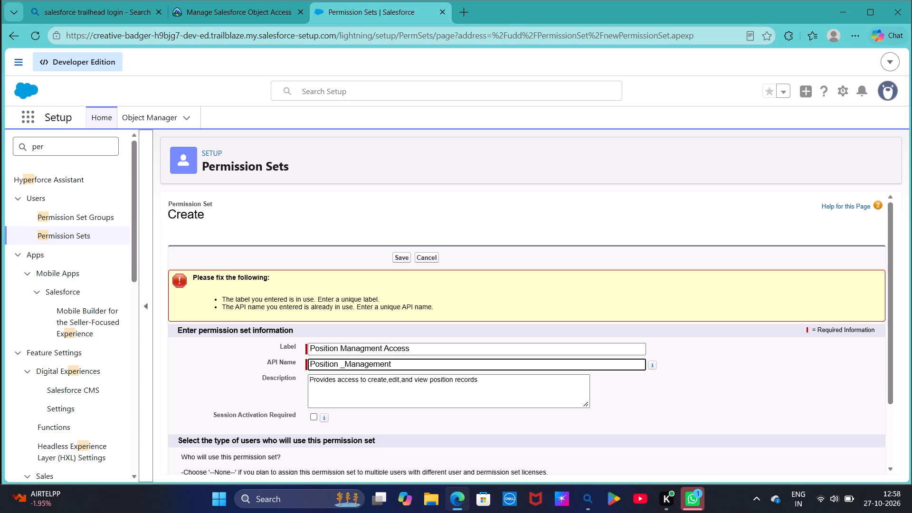
key(space)
key(BackSpace)
key(Right)
key(Right)
key(Right)
key(Right)
key(Right)
key(Right)
key(Right)
key(Right)
key(Right)
key(shift+plus)
key(BackSpace)
key(shift+underscore)
key(shift+a)
text(ccess)
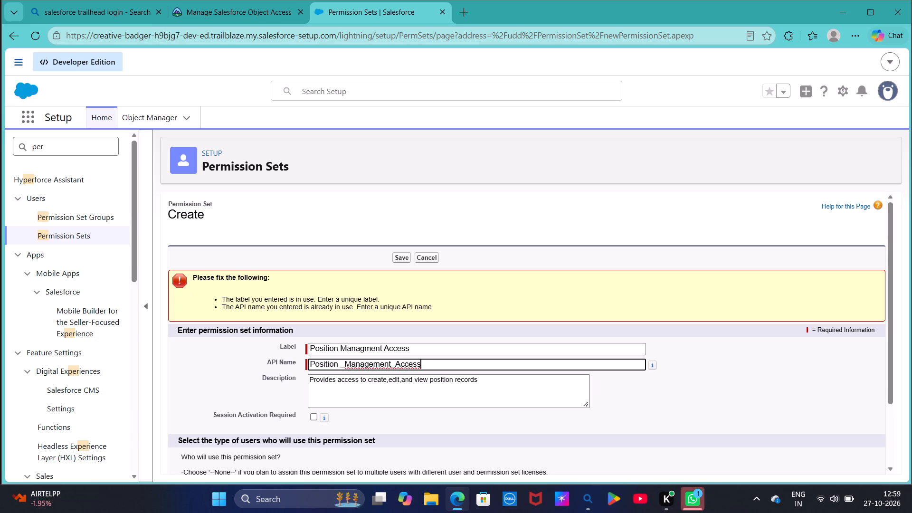
Save the new Position Managment Access permission set.
scroll(323, 436, down, 5)
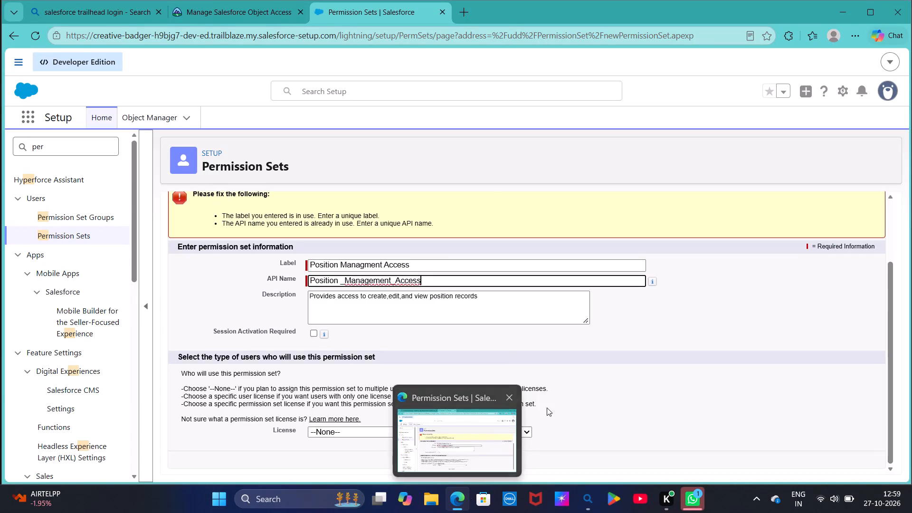
drag(551, 406, 400, 463)
click(400, 463)
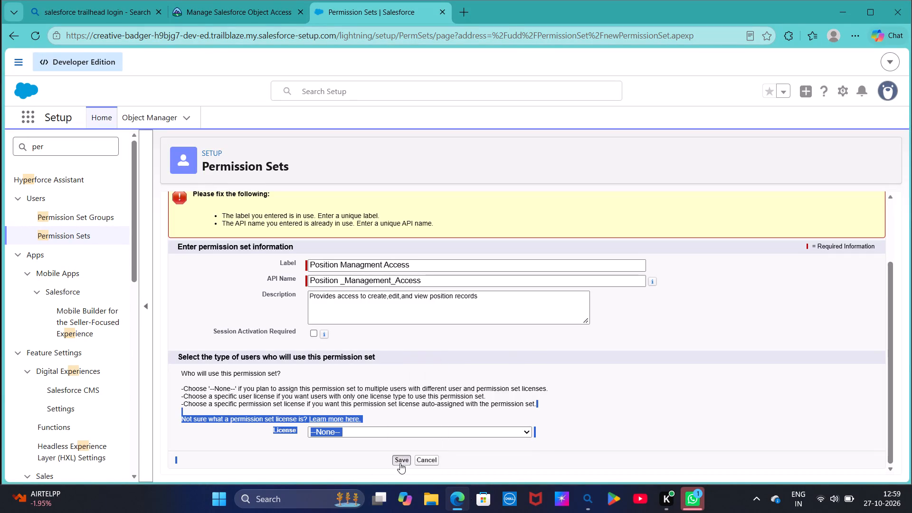
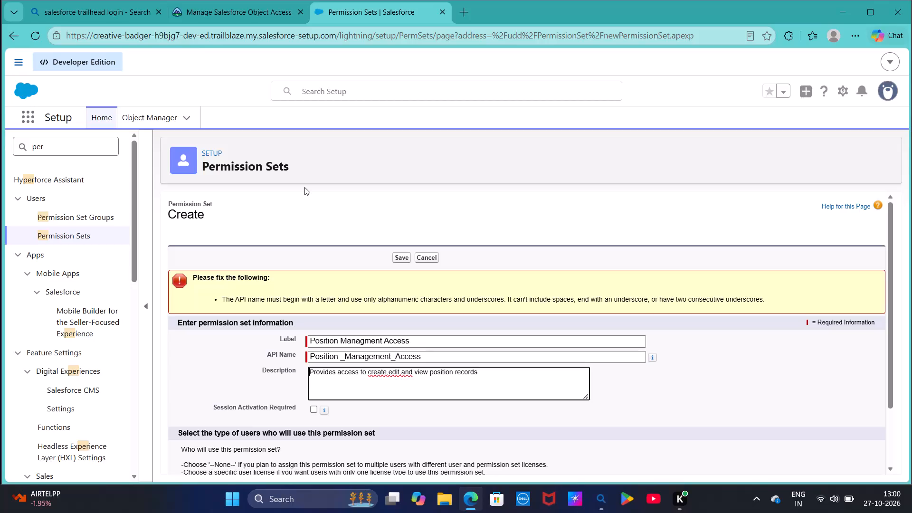
Correct the permission set's API name to Position_Management_Access and save the new permission set.
click(344, 354)
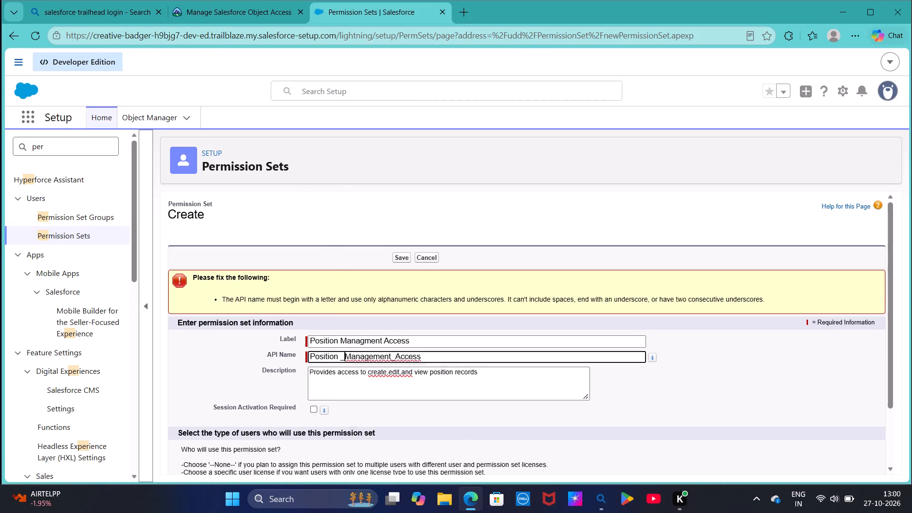
key(Left)
key(BackSpace)
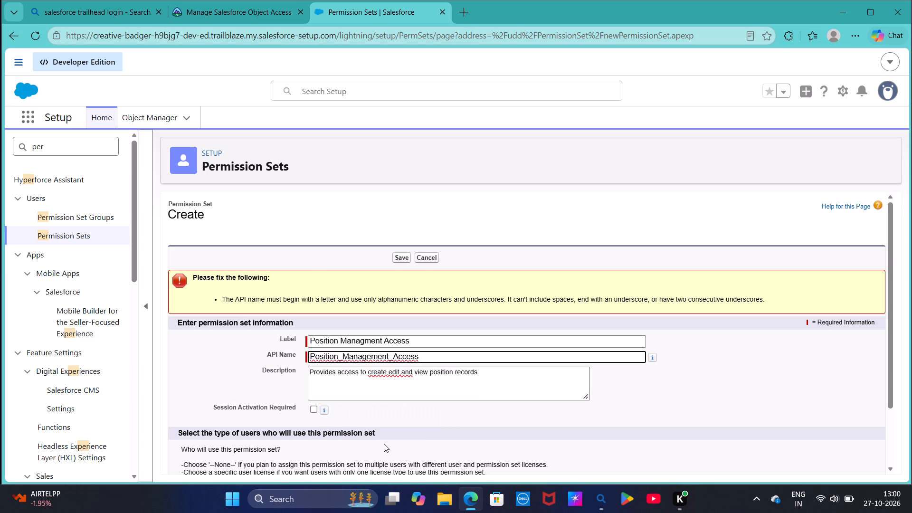
scroll(384, 444, down, 8)
click(395, 460)
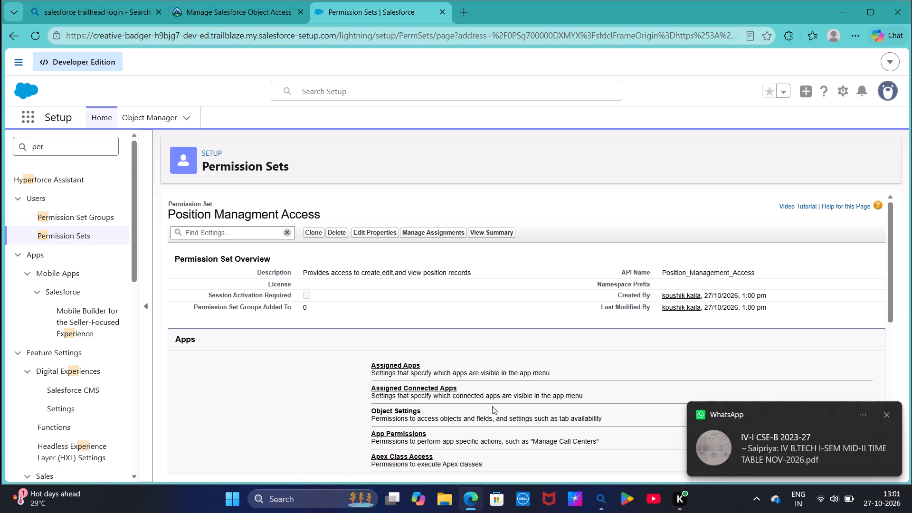
Open the Object Settings of the Position Managment Access permission set and locate the position object in the list.
click(399, 414)
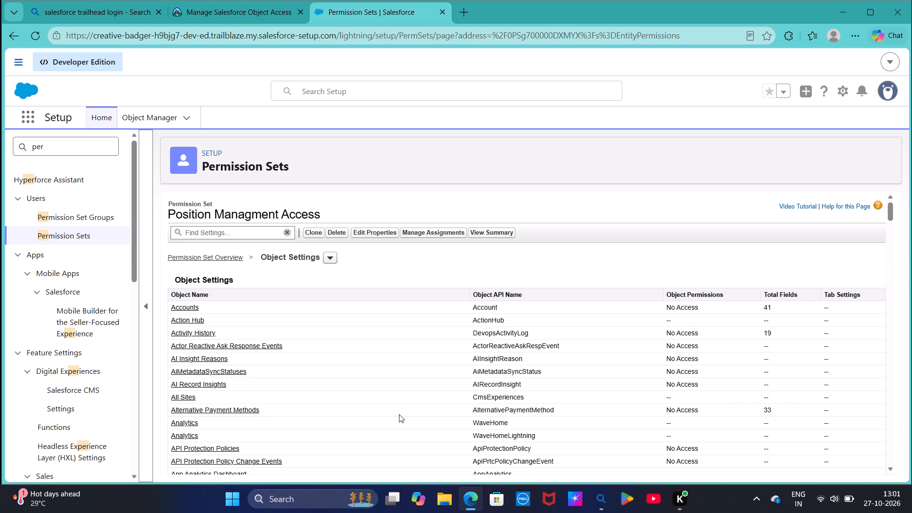
scroll(399, 414, down, 10)
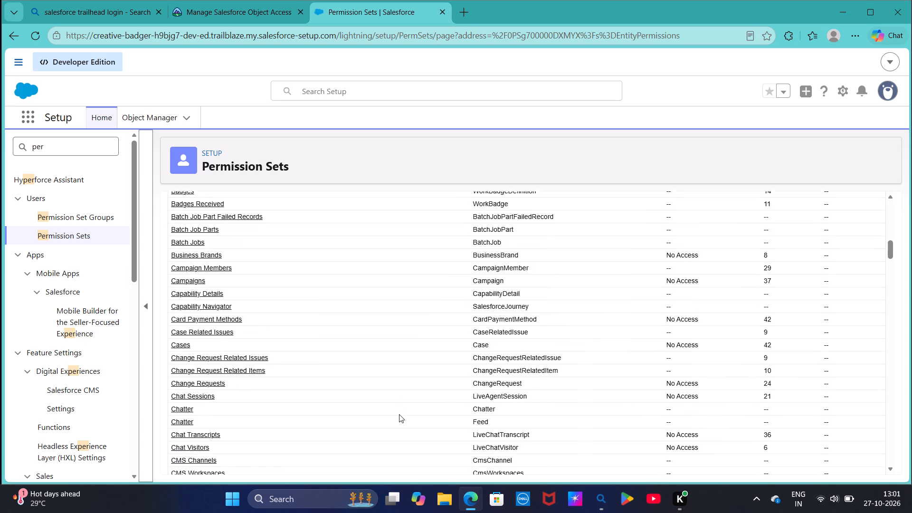
scroll(399, 414, down, 7)
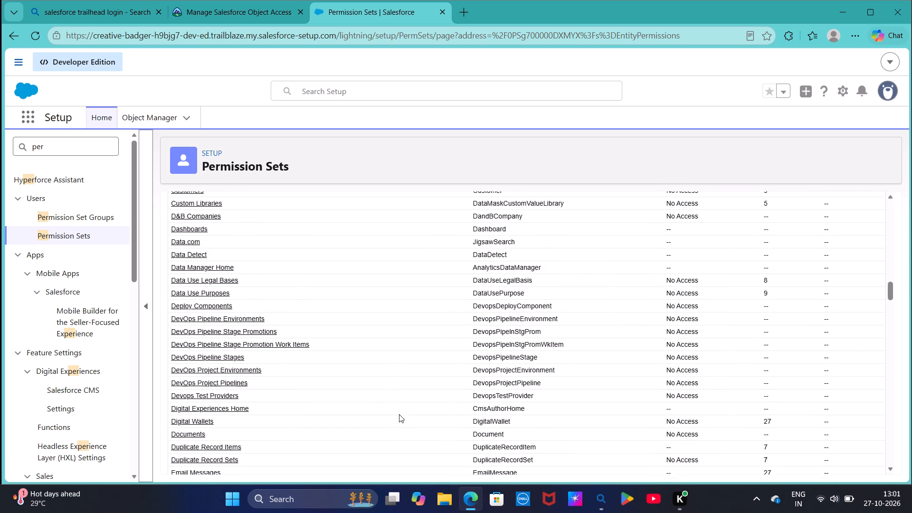
scroll(399, 414, down, 10)
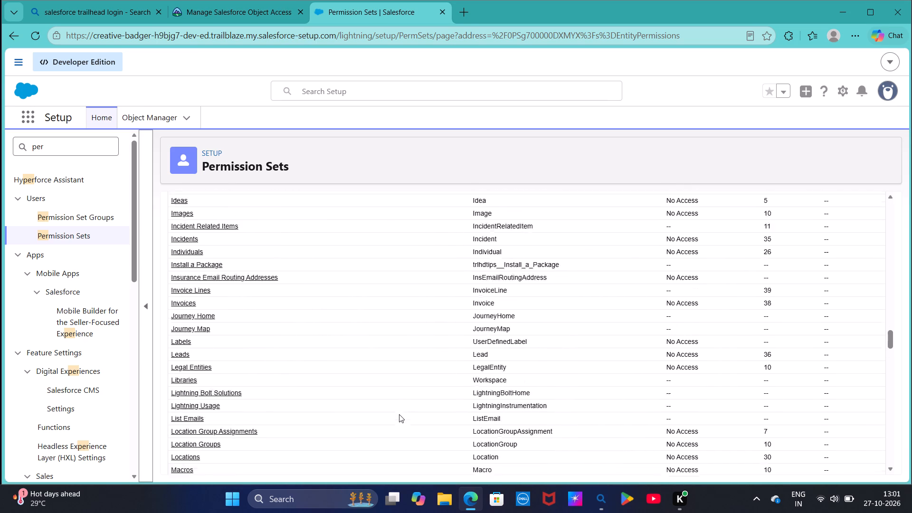
scroll(399, 414, down, 5)
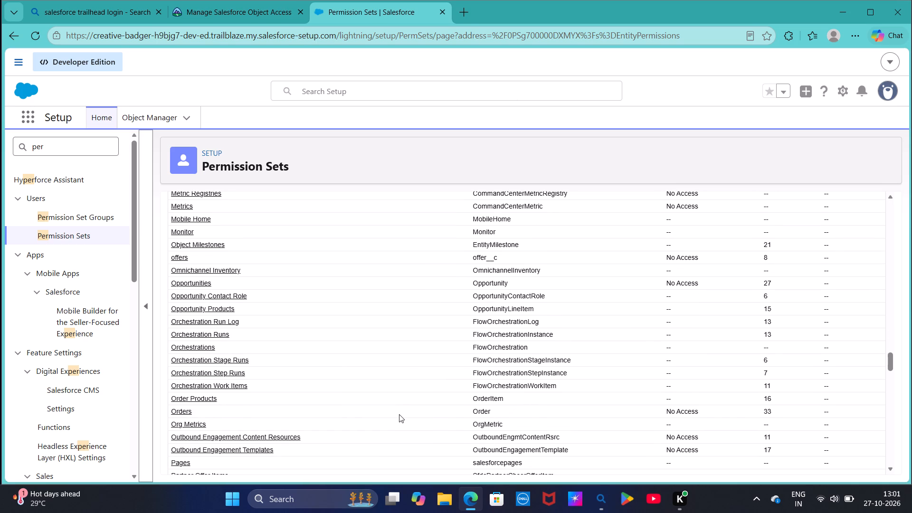
Look through the permission set's object settings list, around the entries starting with P, for the Position object.
scroll(399, 414, down, 3)
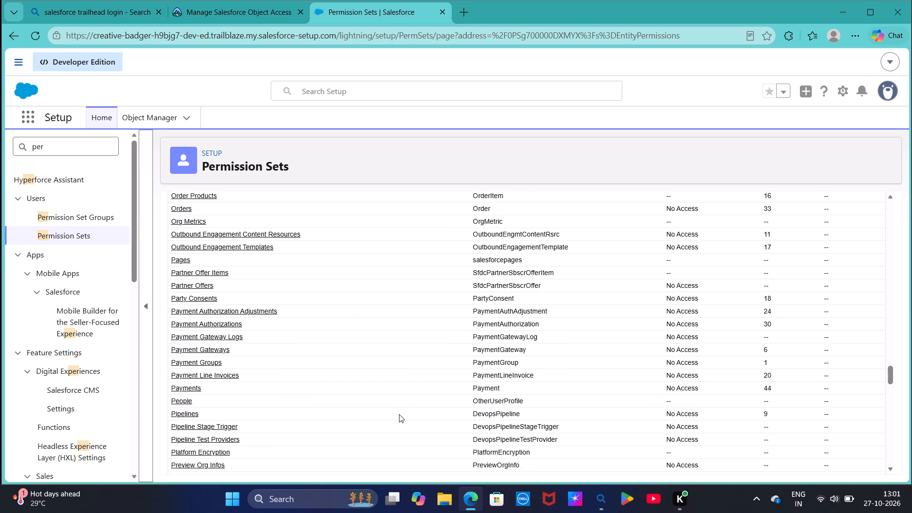
scroll(399, 414, down, 3)
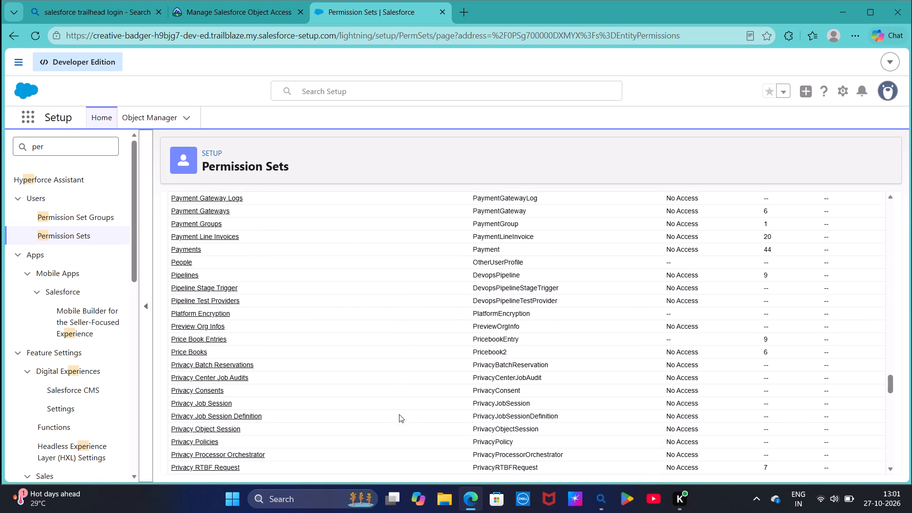
scroll(399, 414, down, 3)
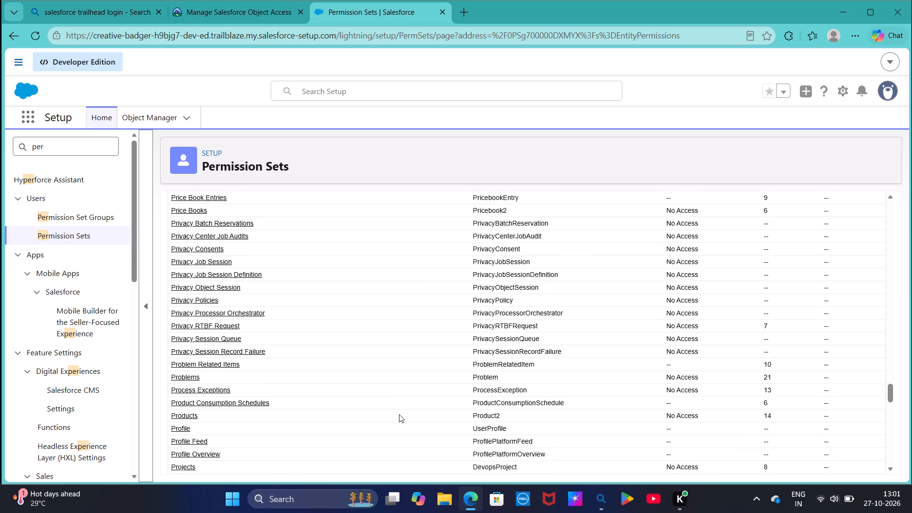
scroll(399, 414, down, 3)
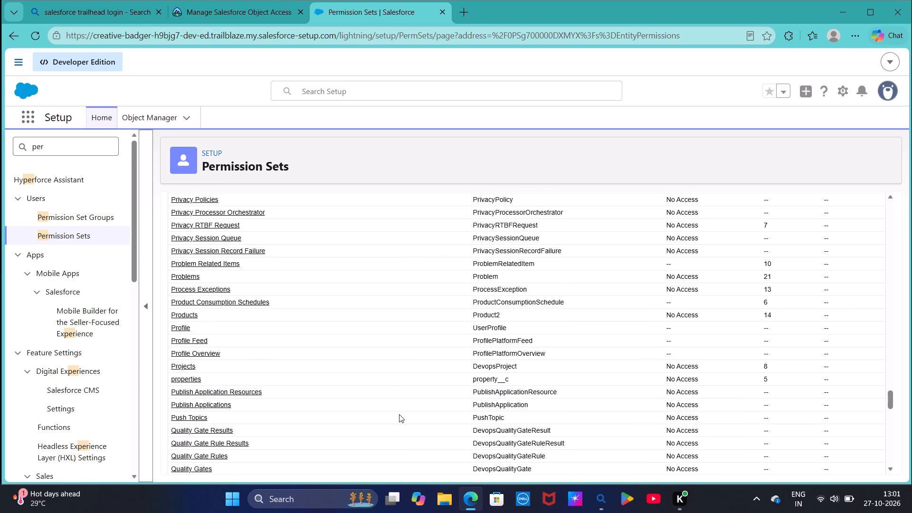
scroll(399, 414, up, 2)
click(399, 414)
scroll(399, 414, up, 2)
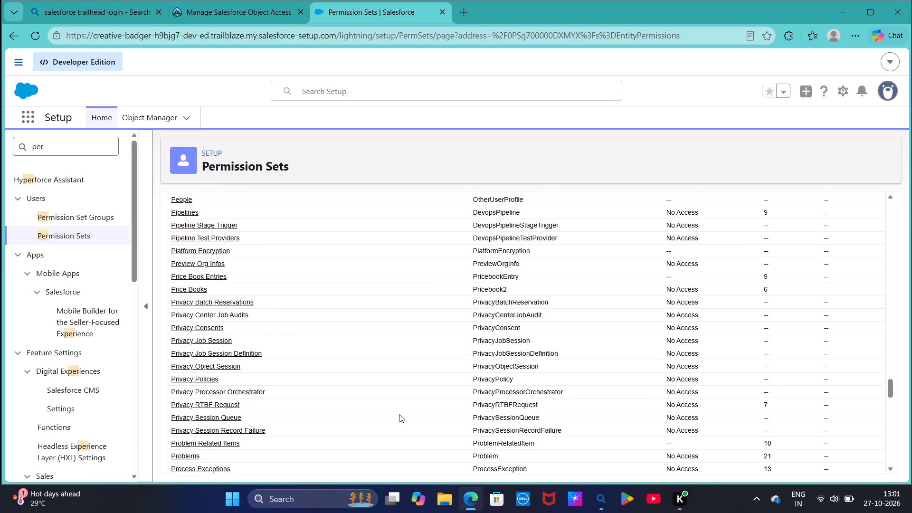
scroll(399, 414, up, 5)
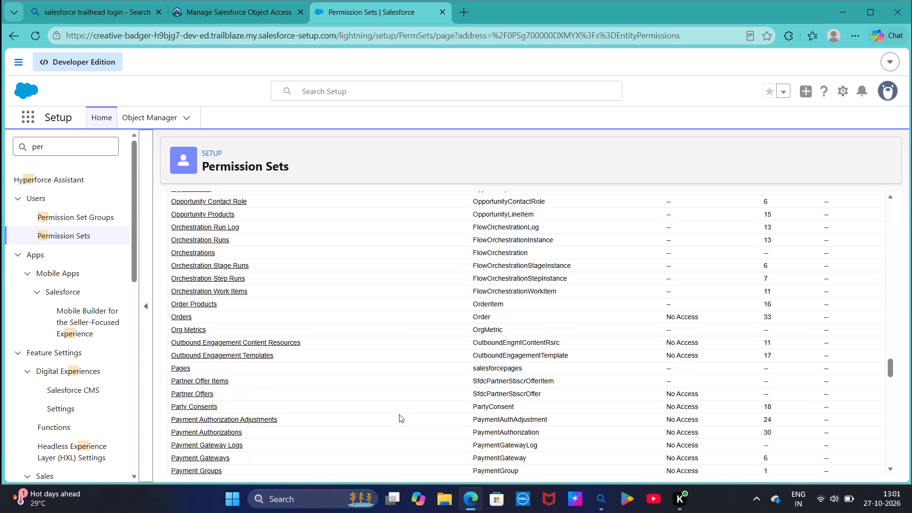
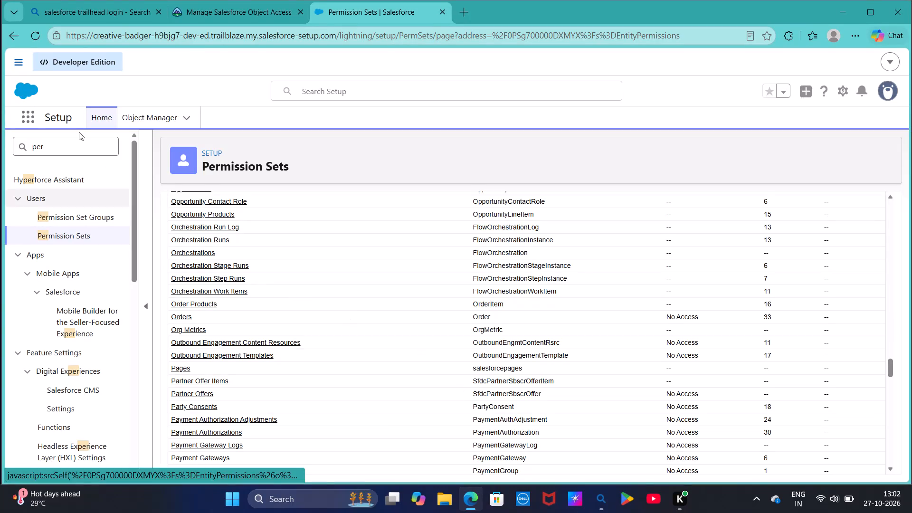
Find the Object Manager page in Setup by filtering the setup tree for object, and open it.
click(66, 138)
key(BackSpace)
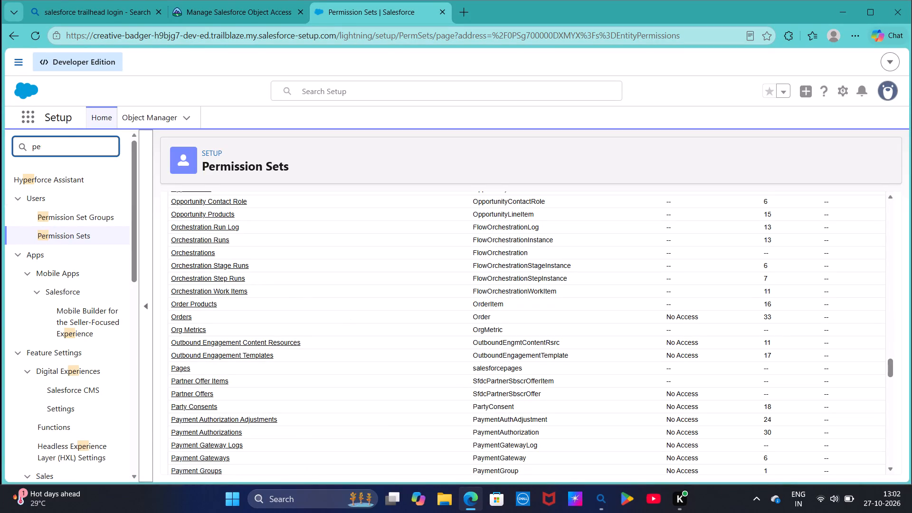
key(BackSpace)
key(BackSpace)
key(BackSpace)
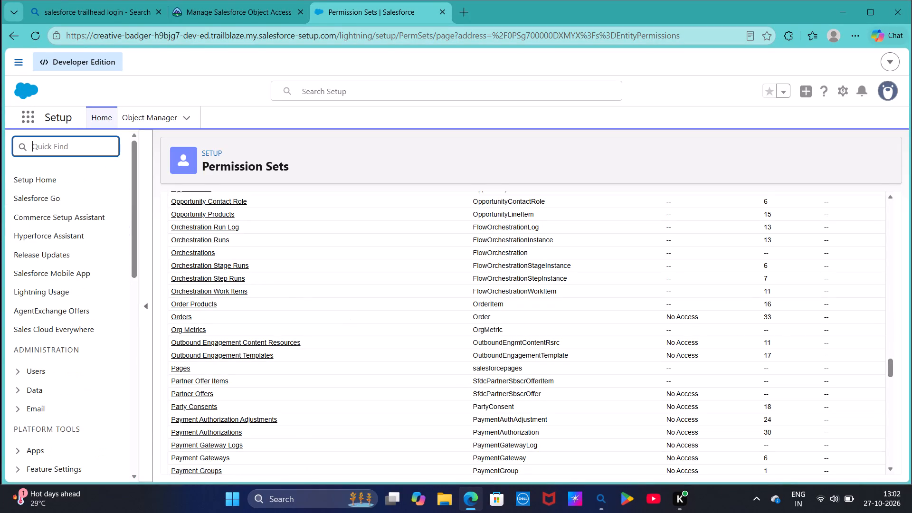
key(o)
key(b)
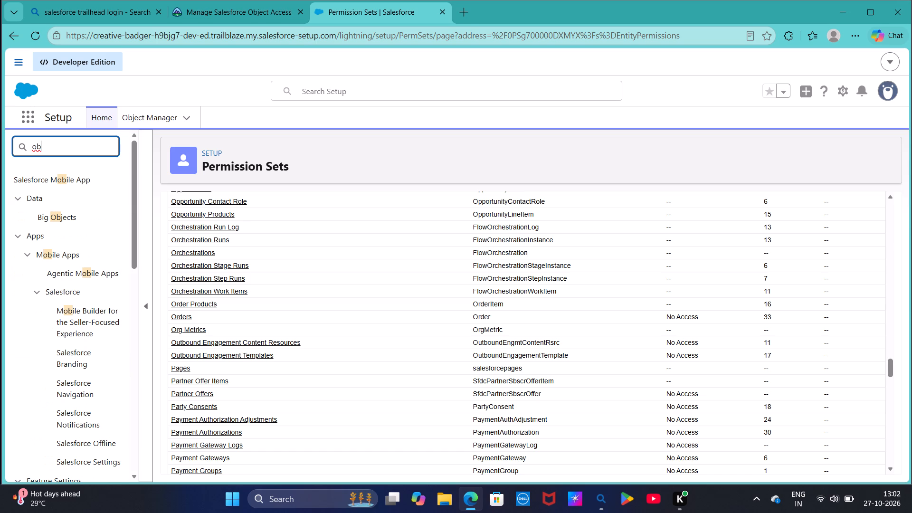
text(ject)
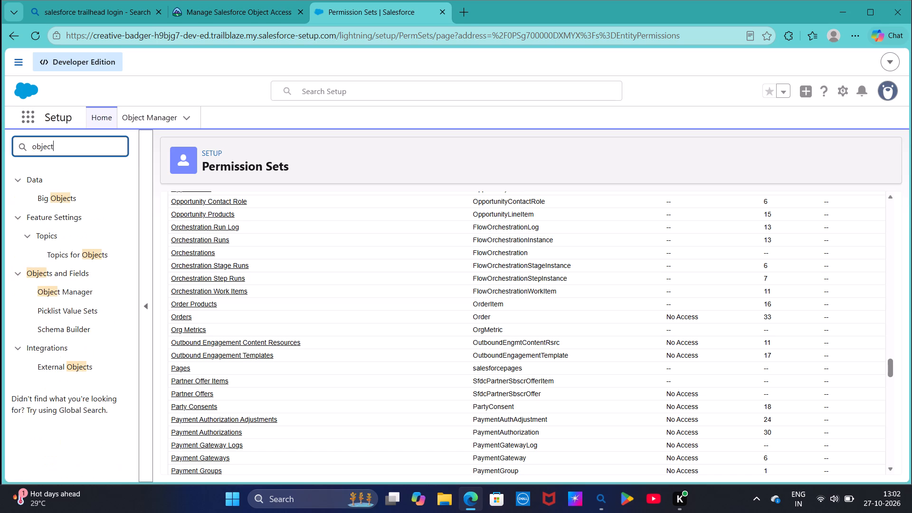
click(58, 289)
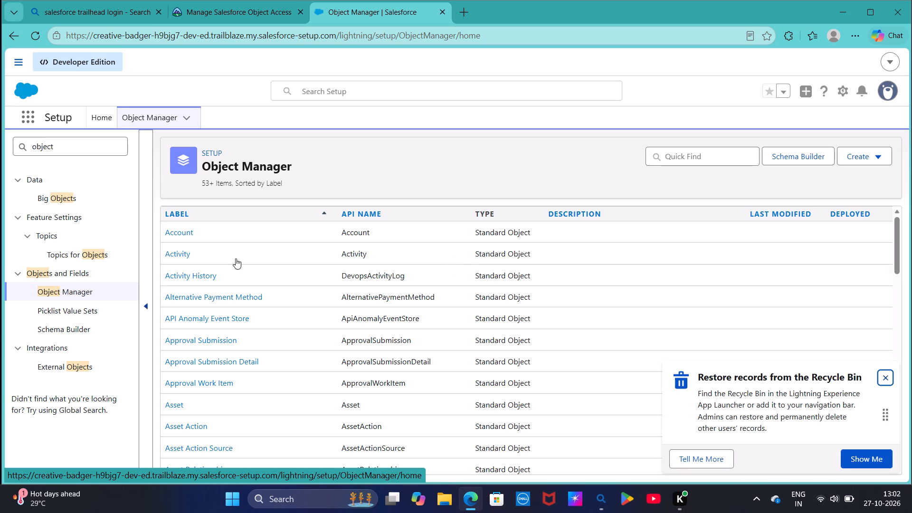
Search the Object Manager's object list for position.
click(674, 156)
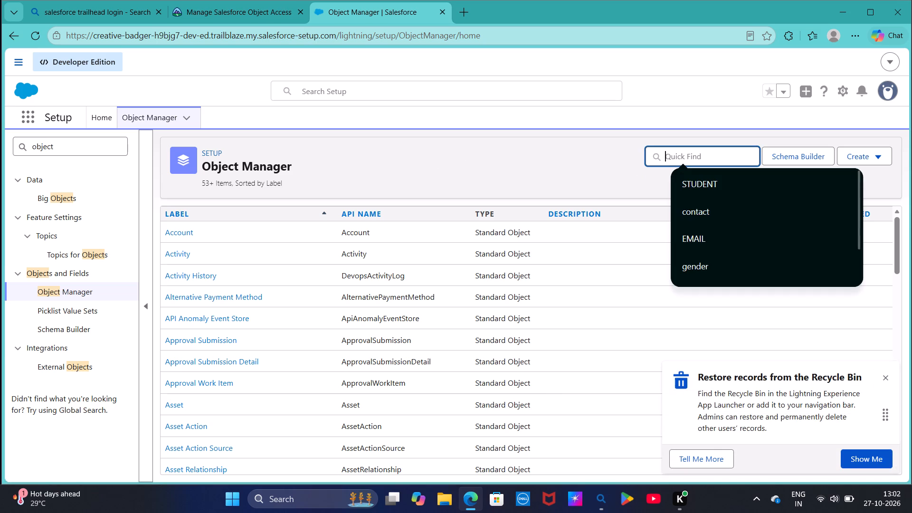
key(p)
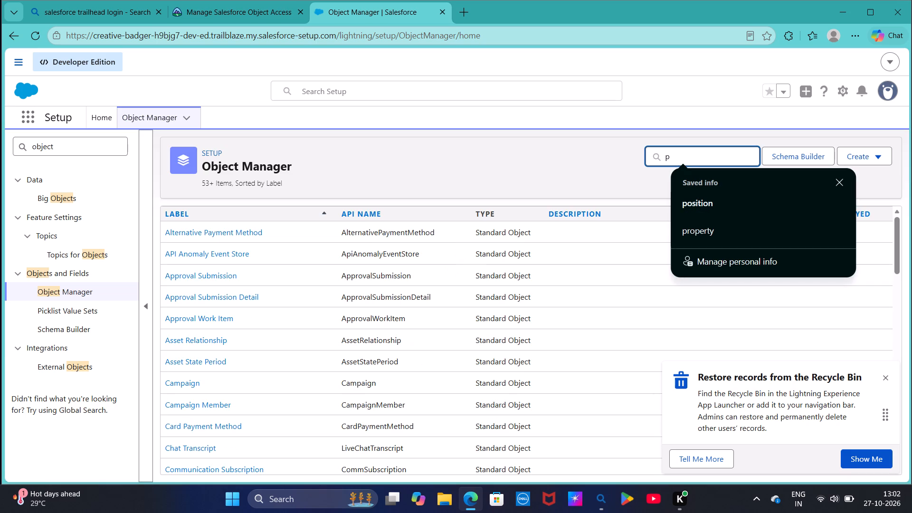
click(731, 211)
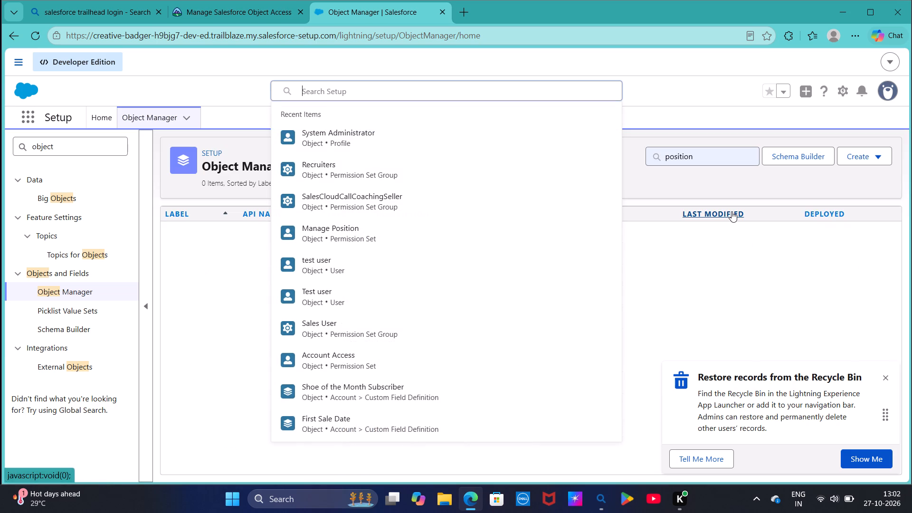
click(731, 211)
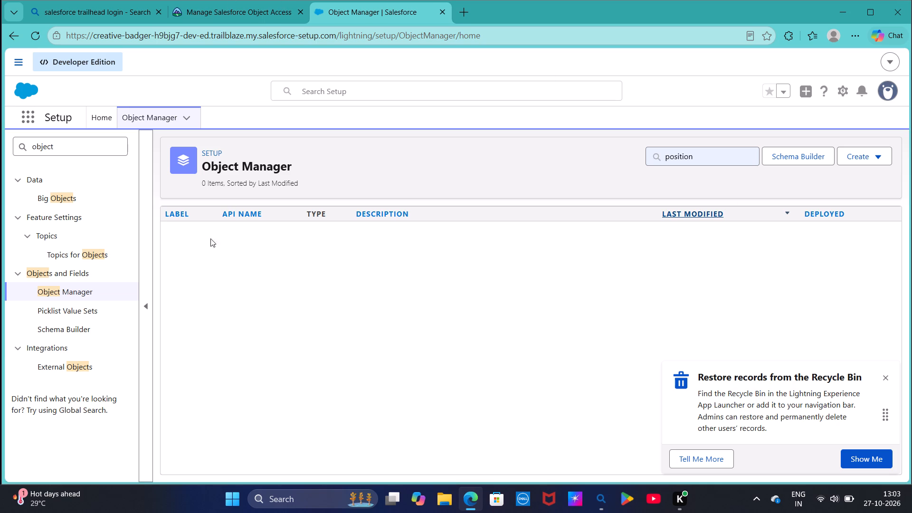
Filter the setup tree for installed and open the Installed Packages page.
click(65, 153)
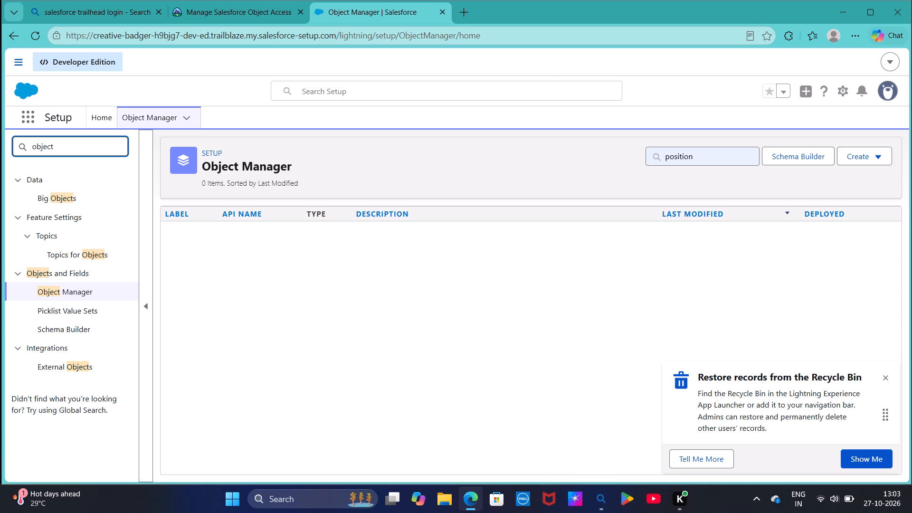
key(BackSpace)
key(BackSpace)
key(BackSpace)
key(BackSpace)
key(BackSpace)
key(BackSpace)
text(ins)
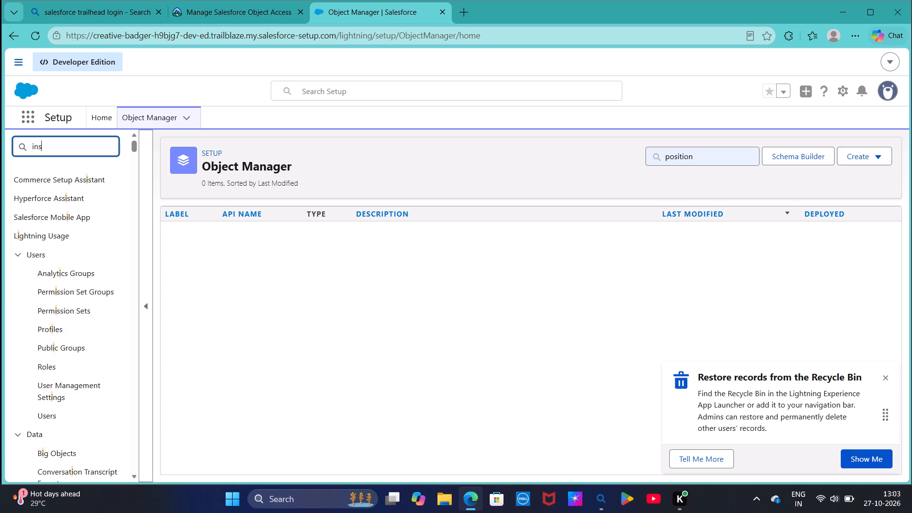
key(a)
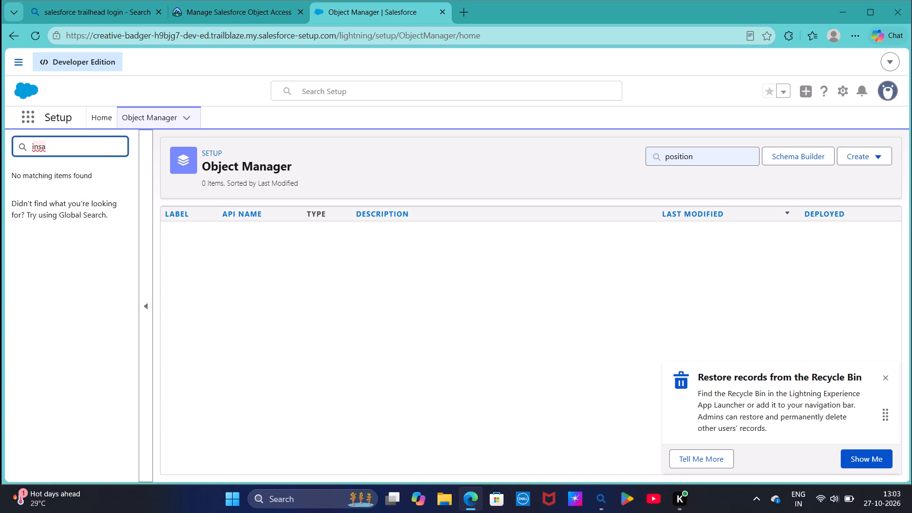
key(BackSpace)
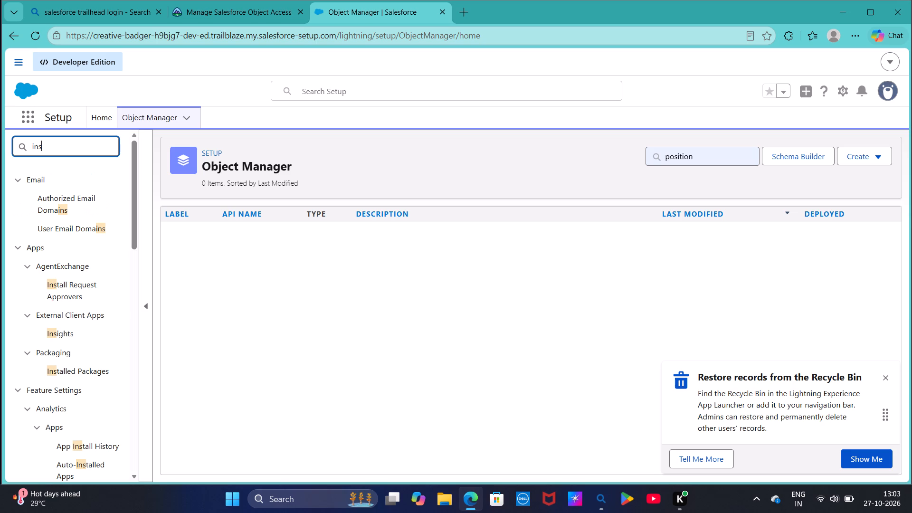
text(talled)
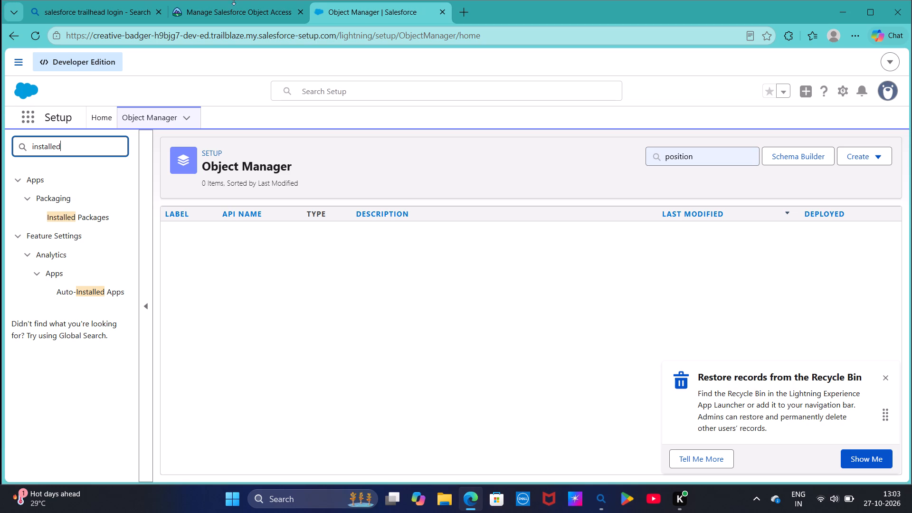
click(80, 215)
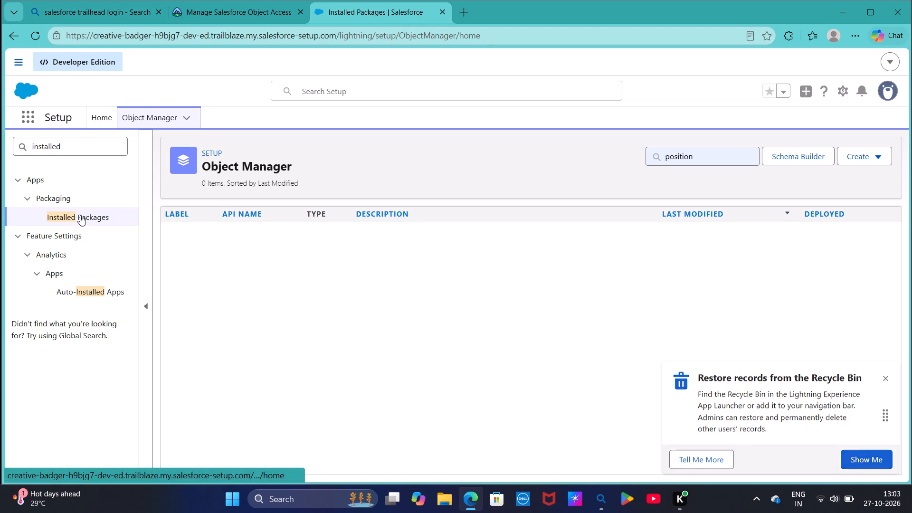
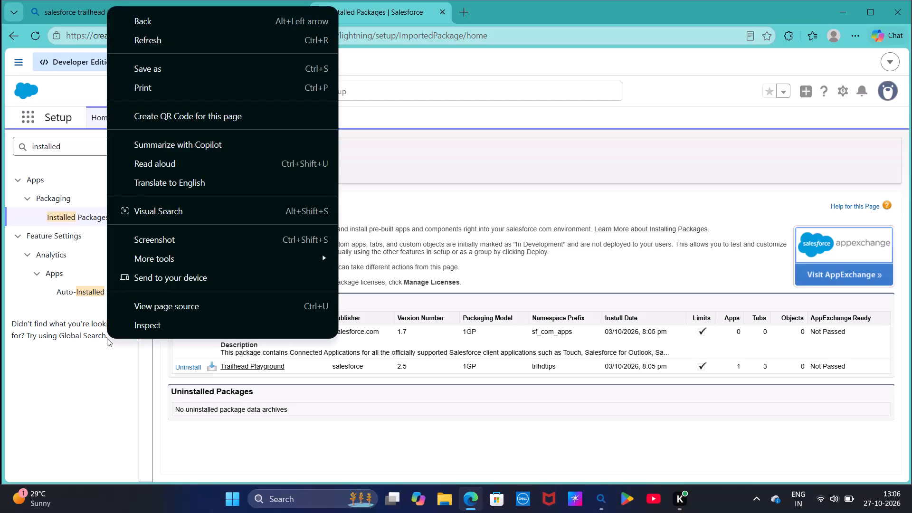
Review the Create a Permission Set for Access to Positions challenge requirements on the Trailhead page.
click(384, 151)
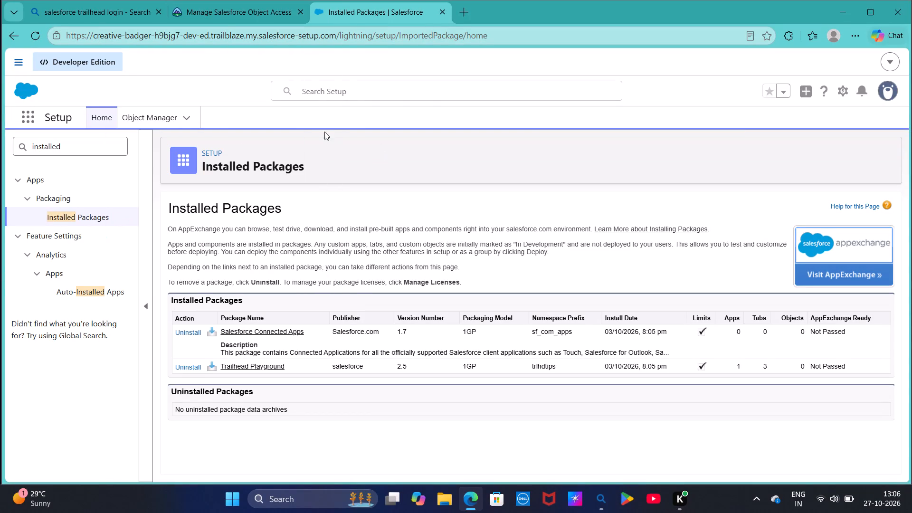
click(228, 14)
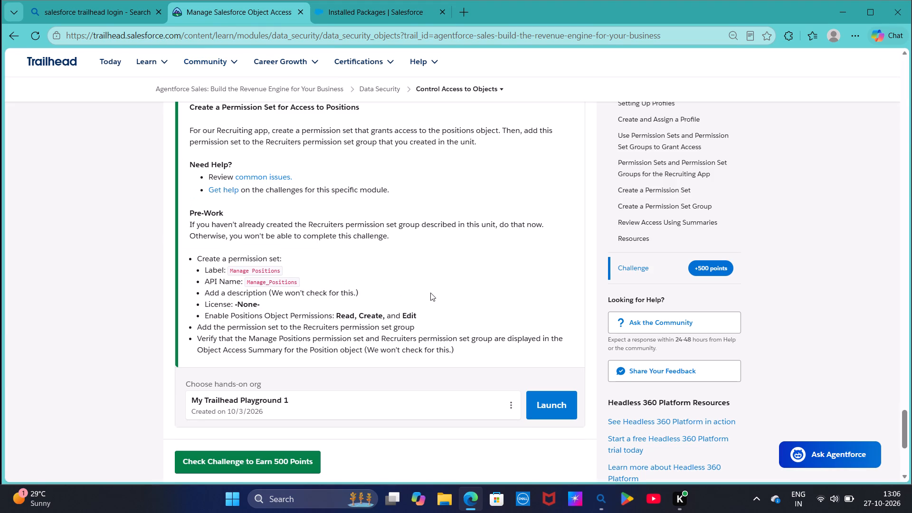
click(430, 293)
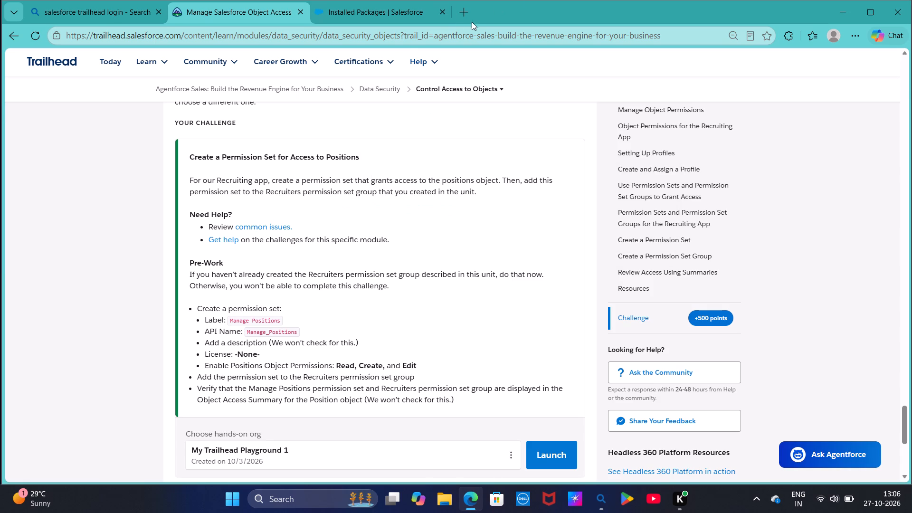
Return to Salesforce Setup, filter the setup tree for permissio, and open the Permission Set Groups page.
click(406, 2)
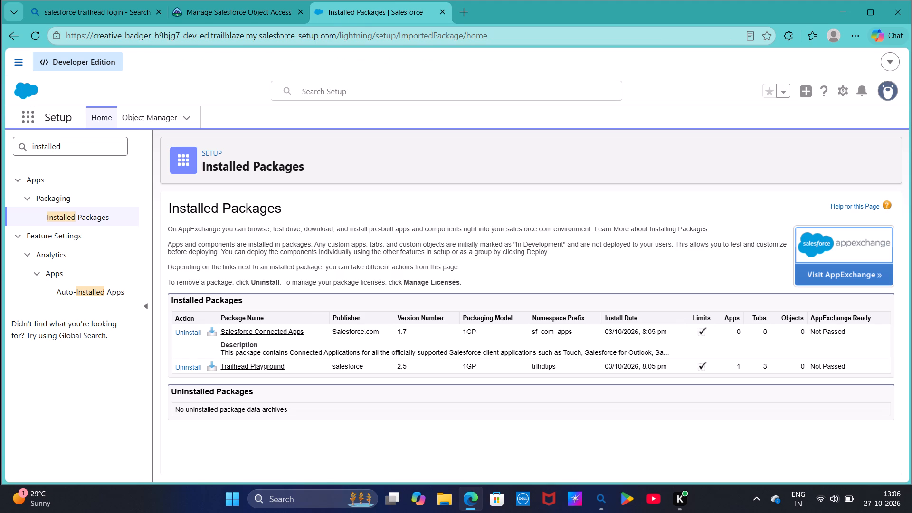
click(106, 153)
key(BackSpace)
key(BackSpace)
key(BackSpace)
key(BackSpace)
key(BackSpace)
key(BackSpace)
key(BackSpace)
key(BackSpace)
key(BackSpace)
key(BackSpace)
key(BackSpace)
key(BackSpace)
key(BackSpace)
key(BackSpace)
key(BackSpace)
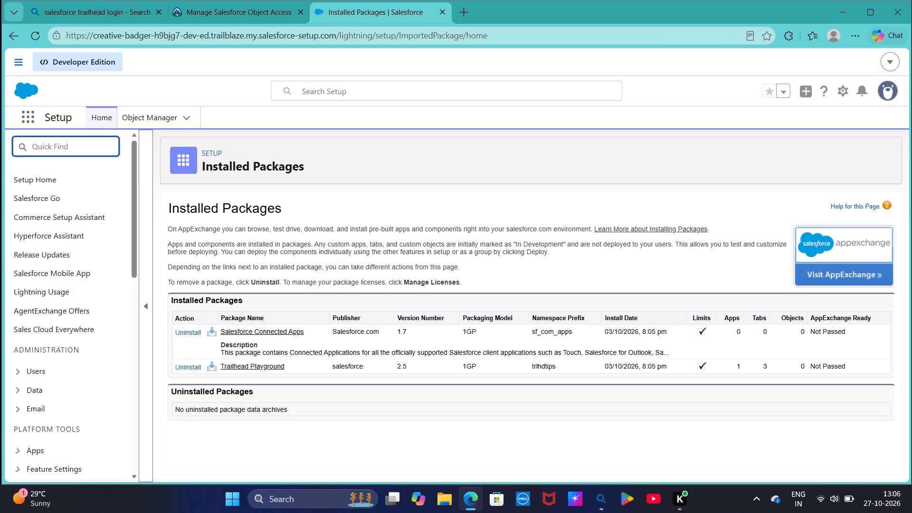
text(permissioj)
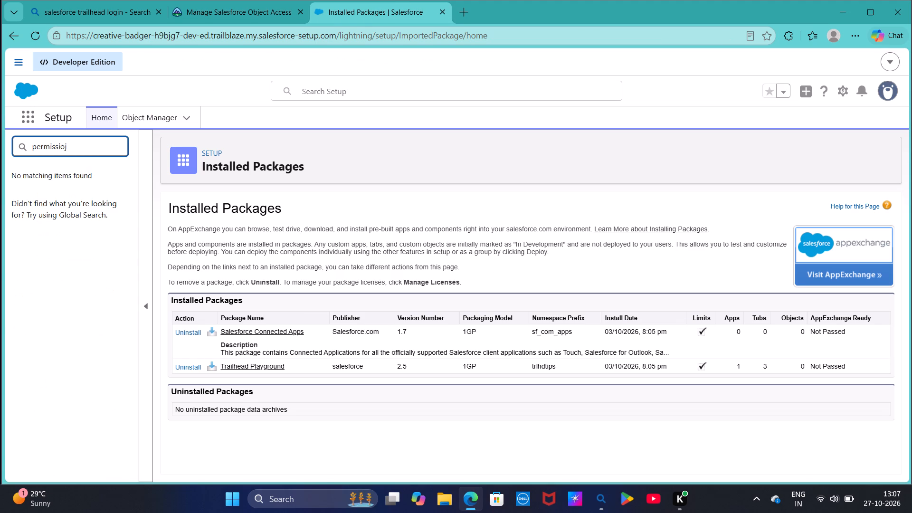
key(BackSpace)
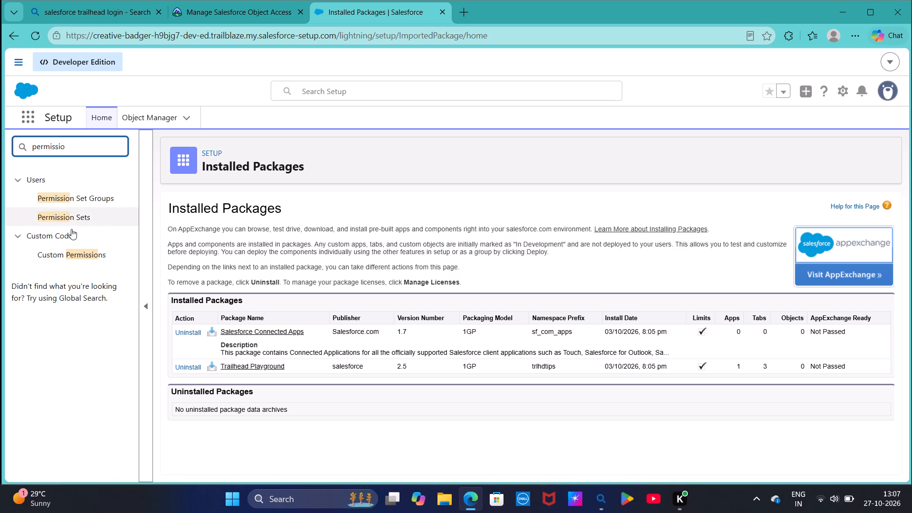
click(90, 198)
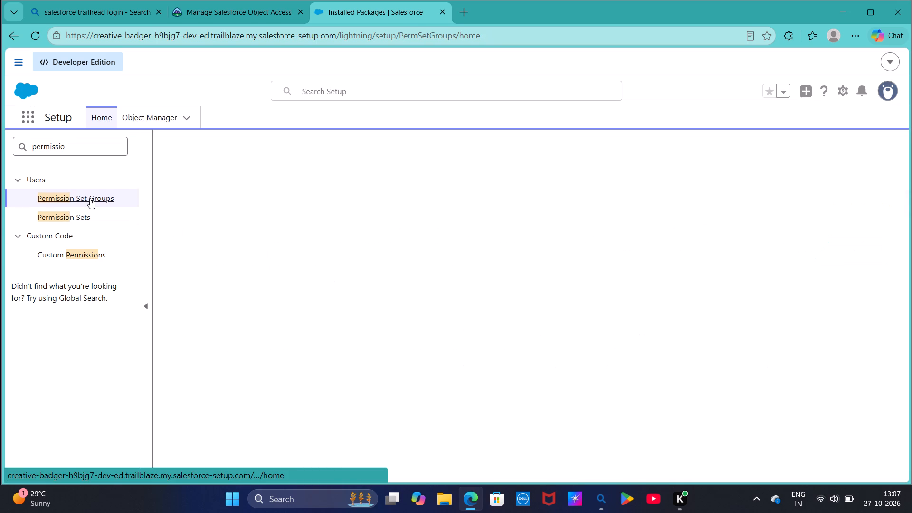
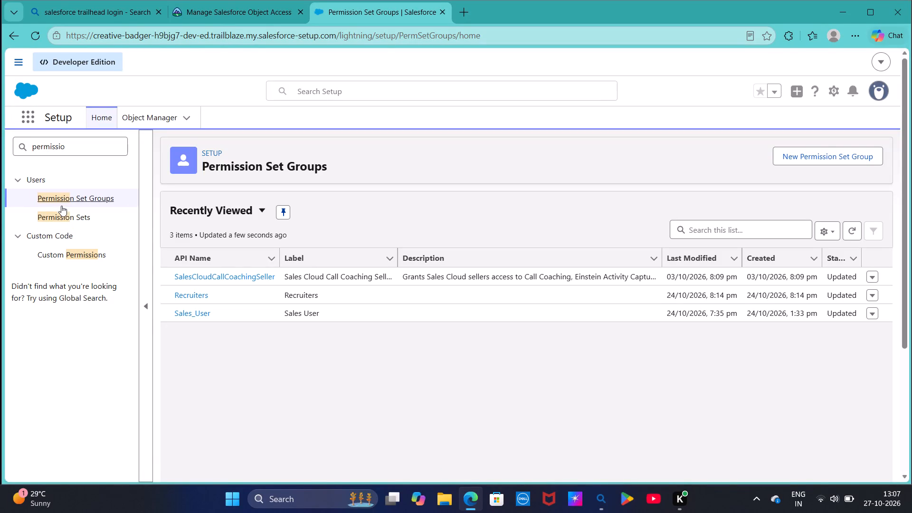
Find the Manage Position permission set among those starting with M and open its Object Settings.
click(62, 219)
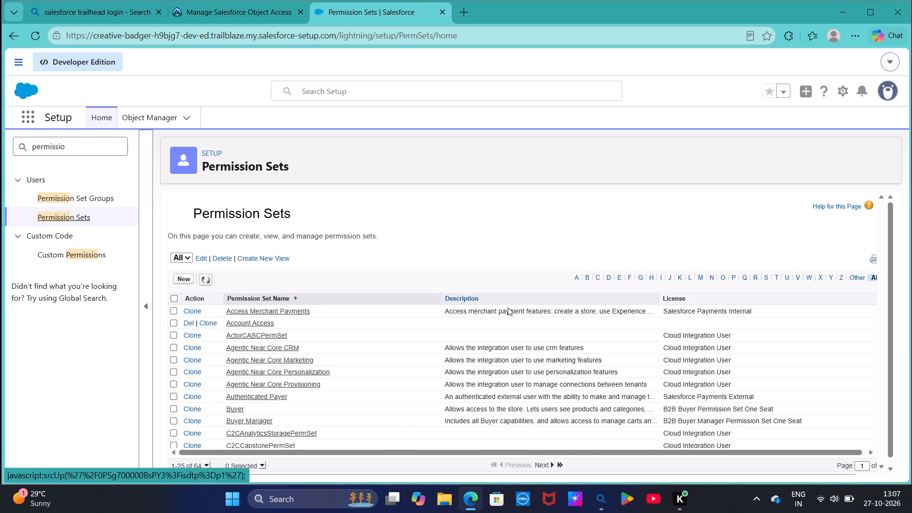
click(700, 277)
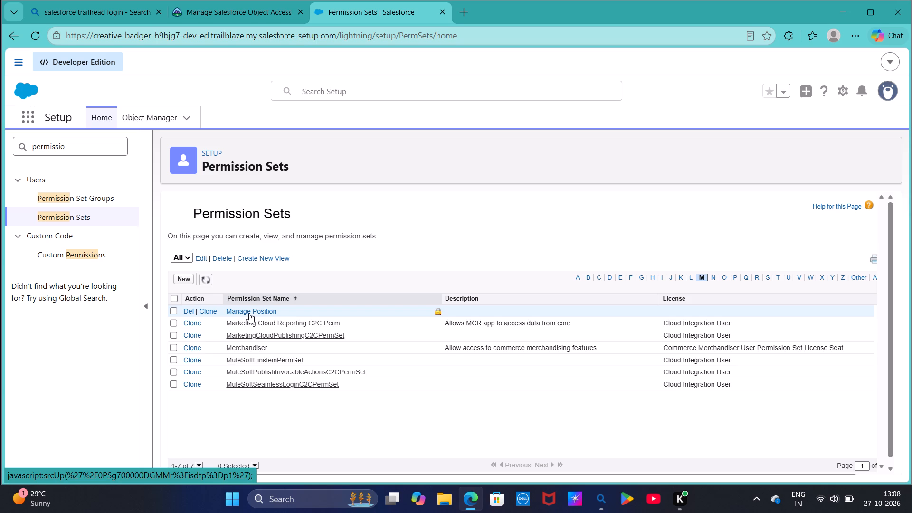
click(249, 313)
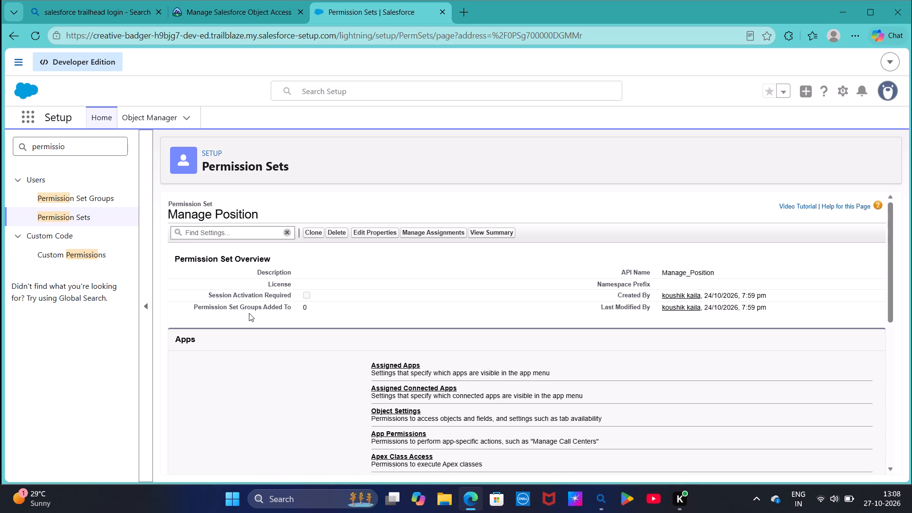
click(381, 411)
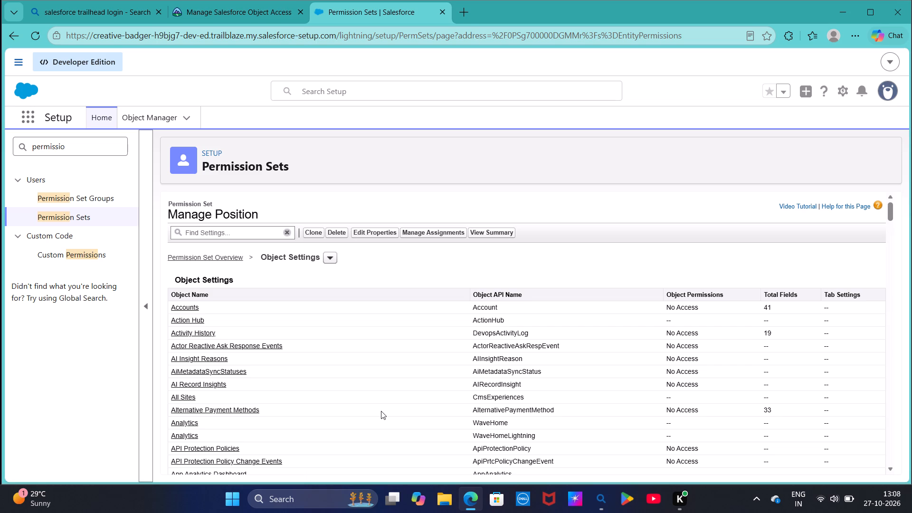
Look through the Manage Position permission set's object settings list for the Positions object.
scroll(381, 411, down, 1)
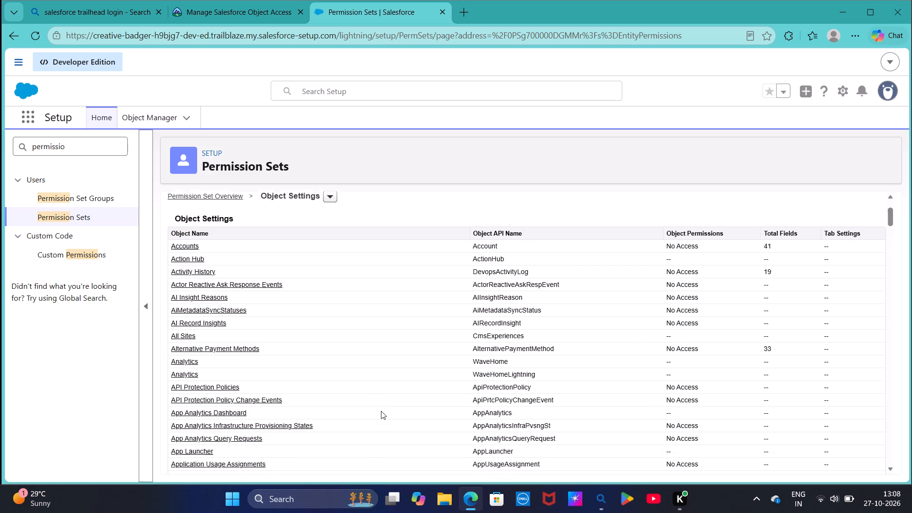
scroll(381, 411, down, 8)
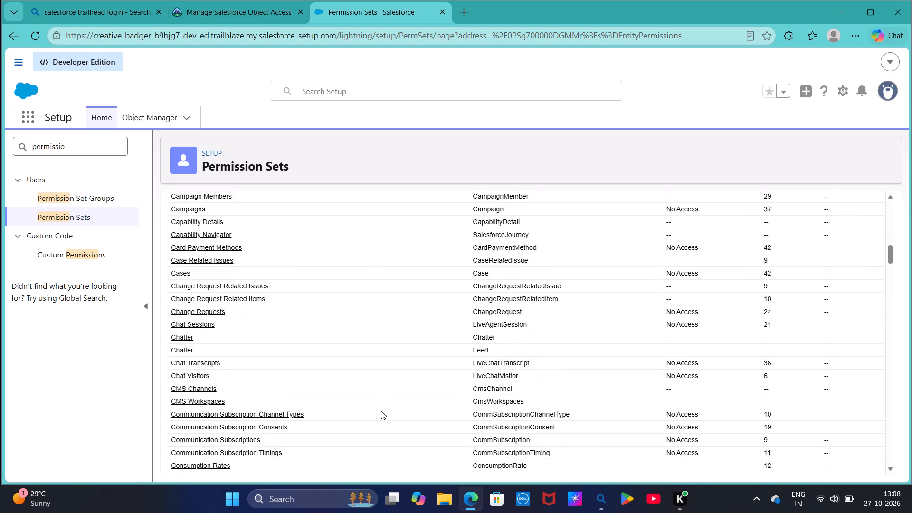
scroll(381, 411, down, 6)
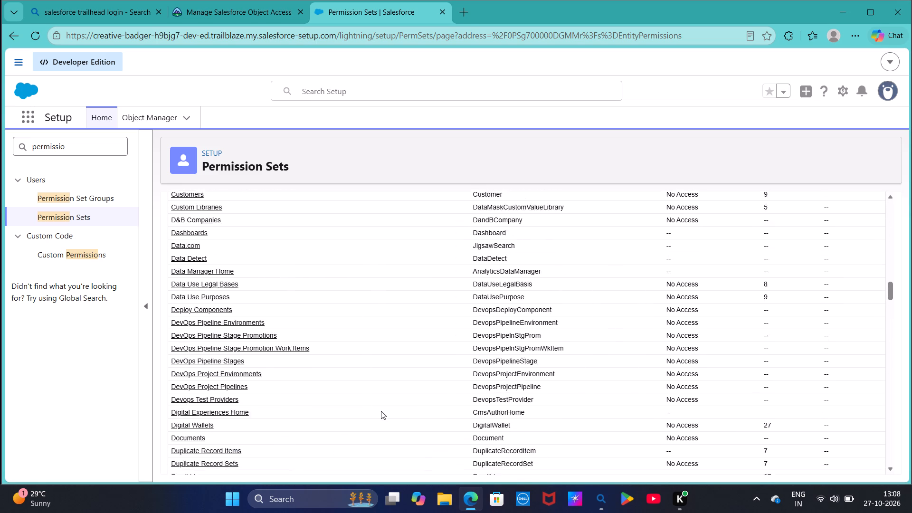
scroll(381, 411, down, 8)
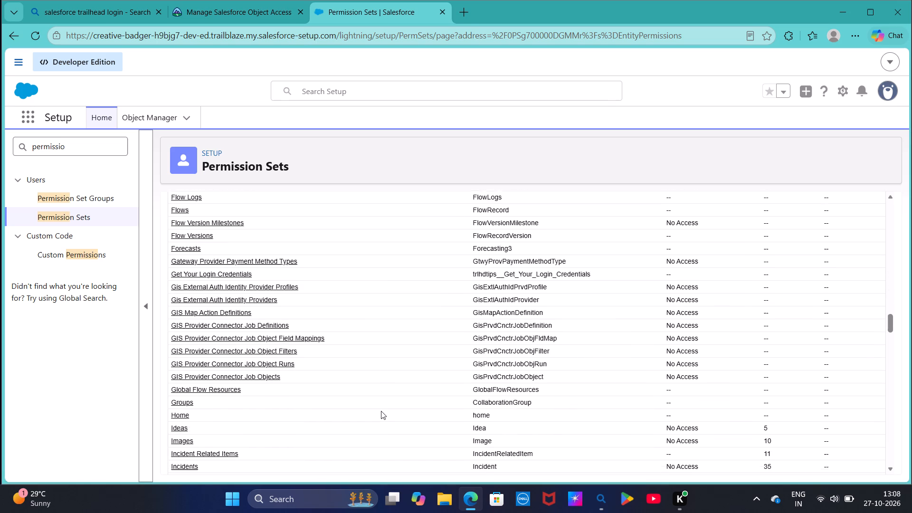
scroll(381, 411, down, 4)
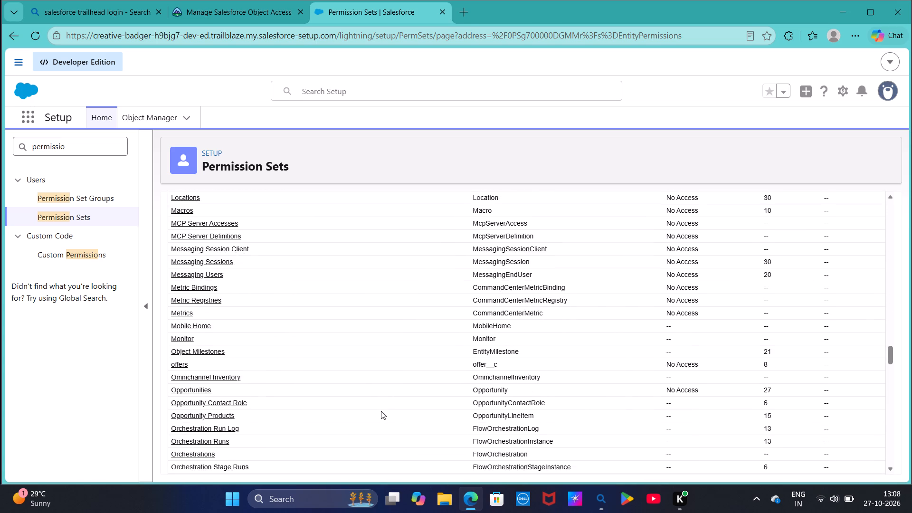
scroll(381, 411, down, 4)
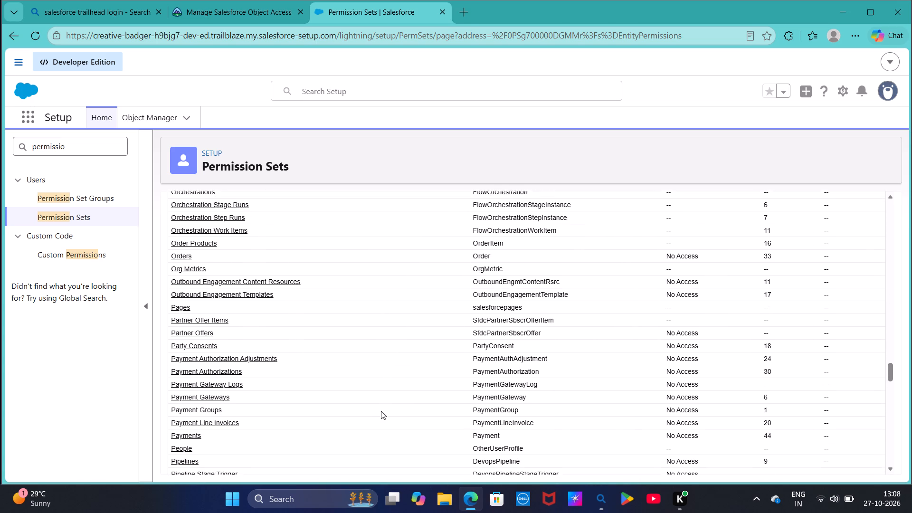
scroll(381, 411, down, 3)
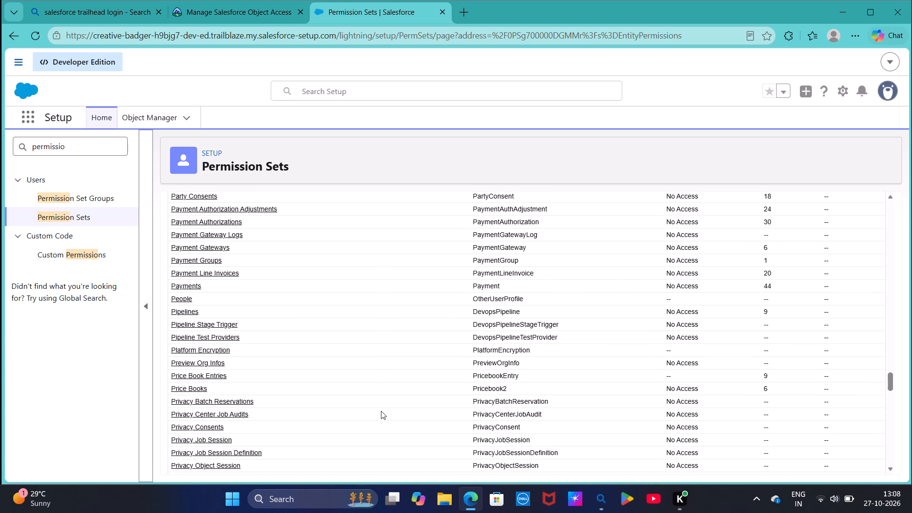
scroll(381, 411, down, 5)
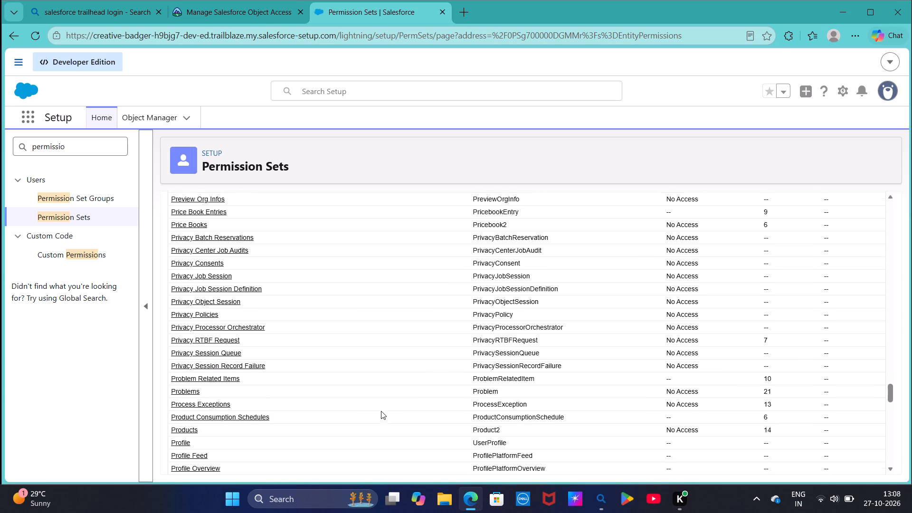
scroll(381, 411, down, 3)
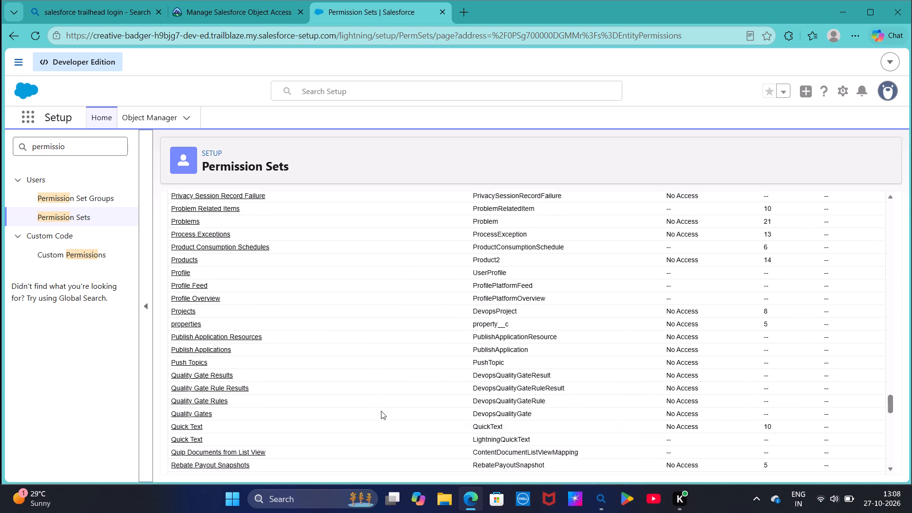
scroll(381, 411, down, 1)
scroll(381, 411, up, 20)
scroll(381, 411, up, 7)
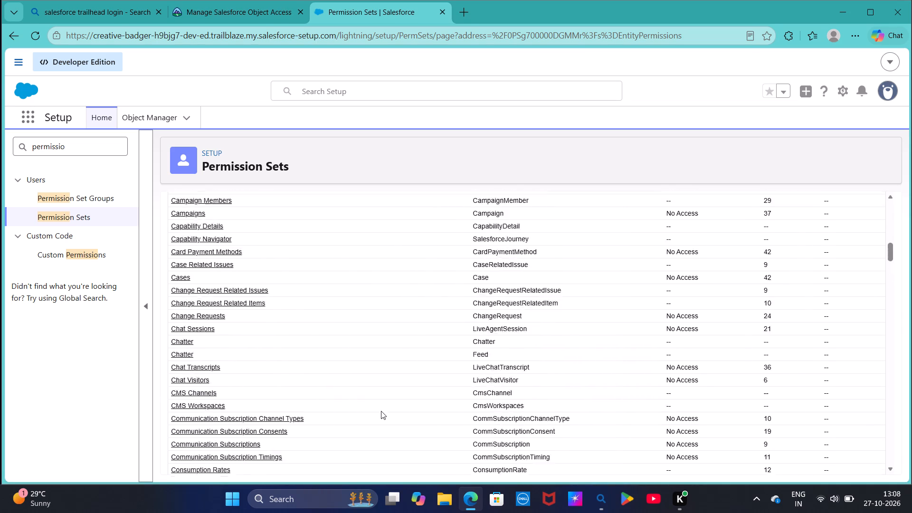
scroll(381, 411, up, 12)
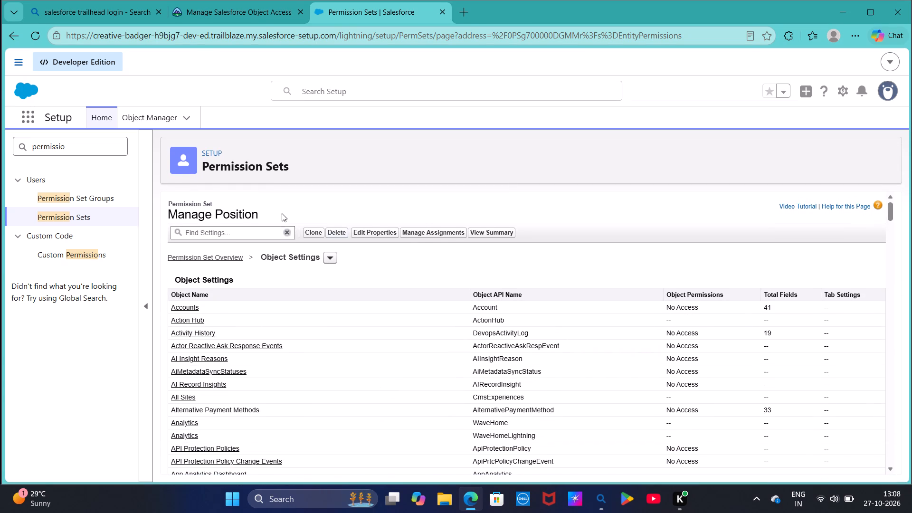
Search the Manage Position permission set's settings for positions.
click(247, 234)
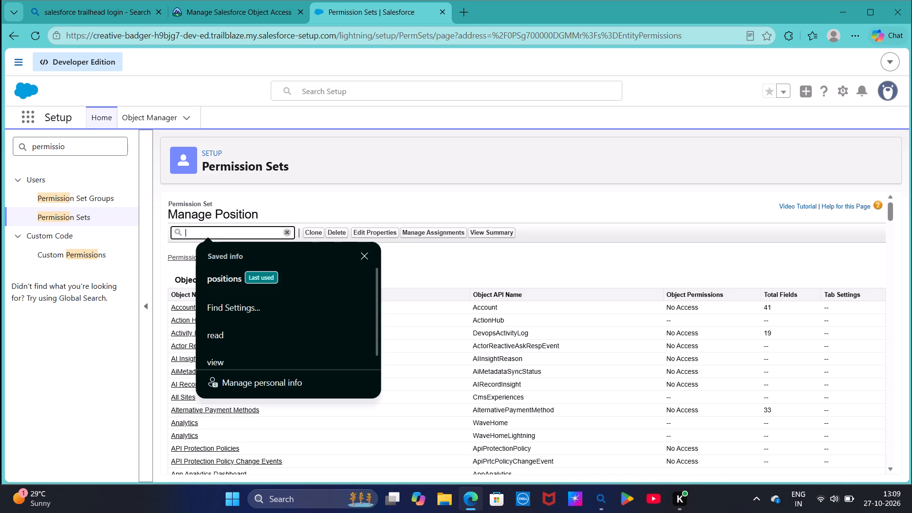
click(231, 279)
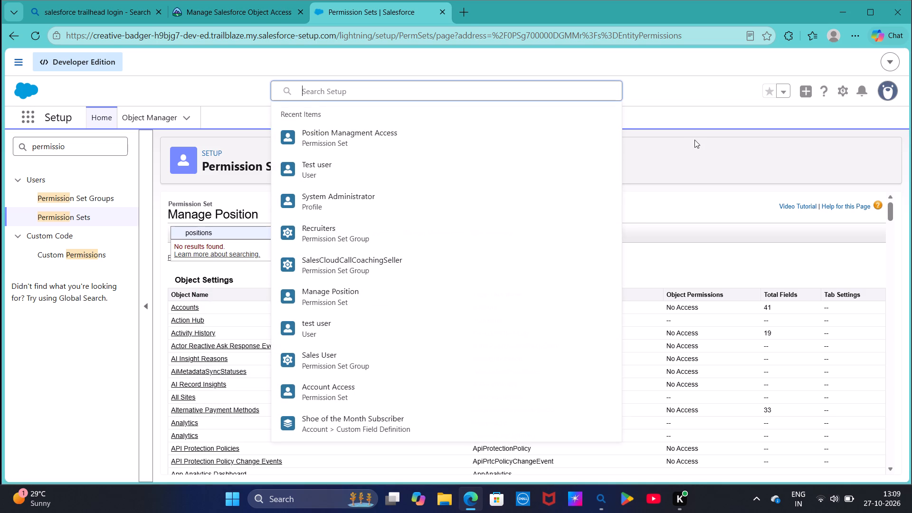
Reopen the Manage Position permission set from the recent setup items and go to its Object Settings.
click(330, 305)
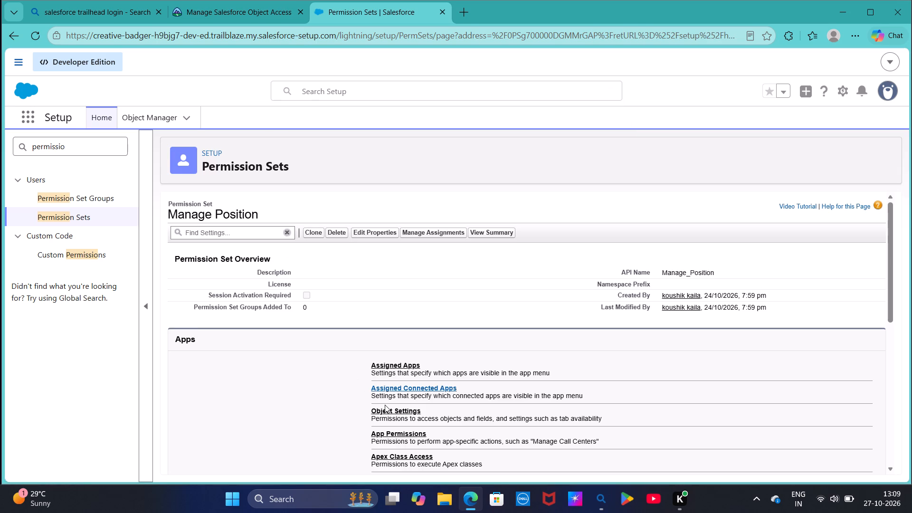
scroll(385, 405, down, 4)
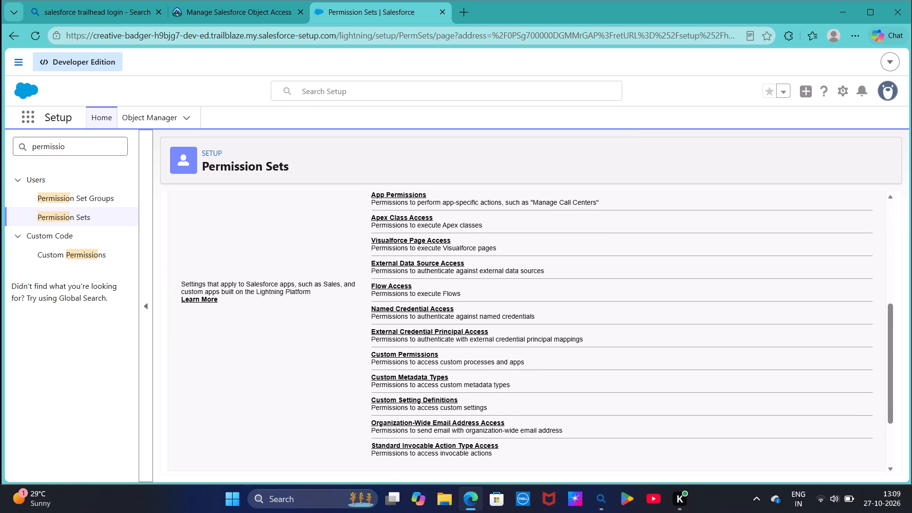
scroll(385, 405, up, 2)
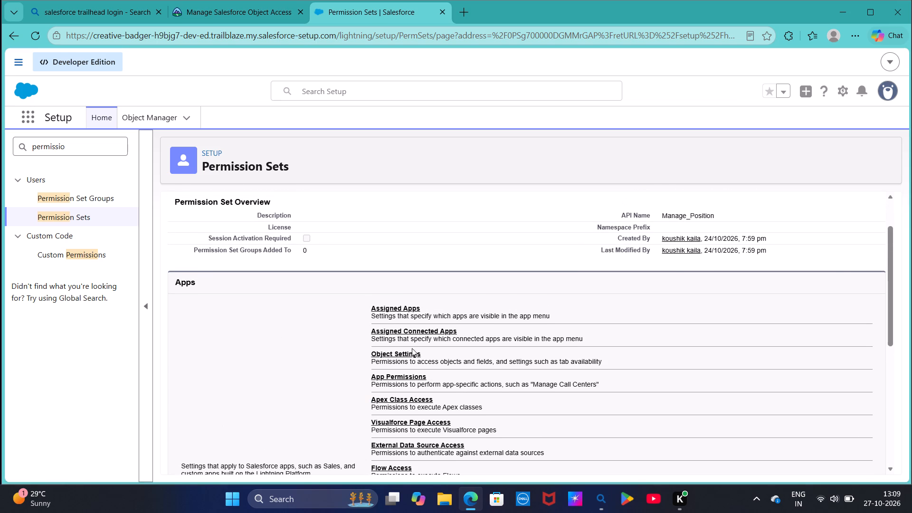
click(408, 355)
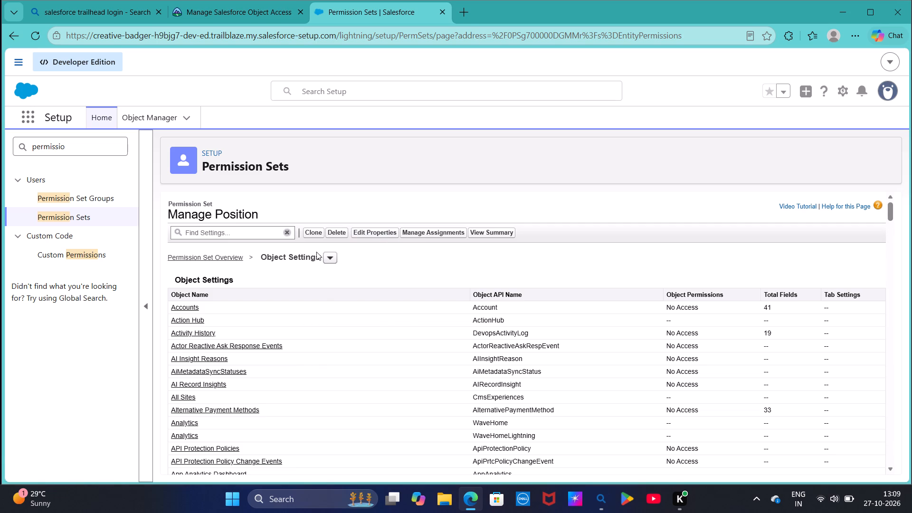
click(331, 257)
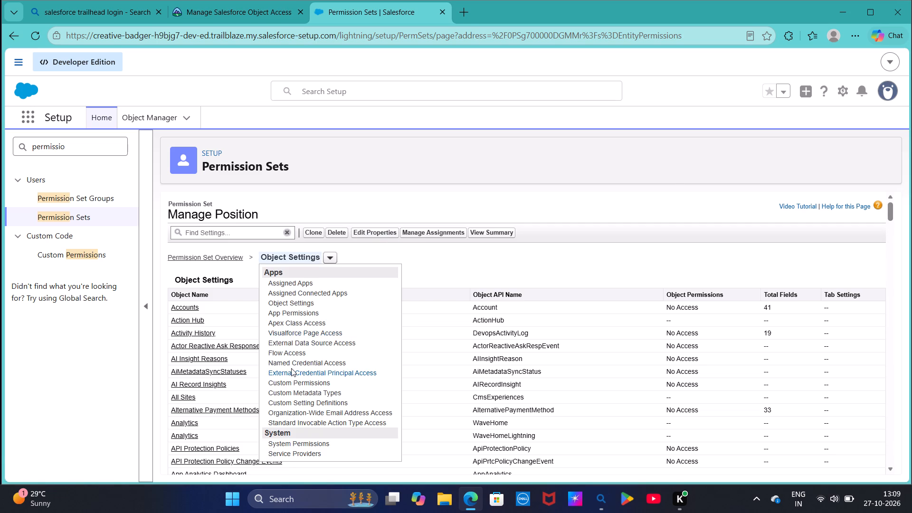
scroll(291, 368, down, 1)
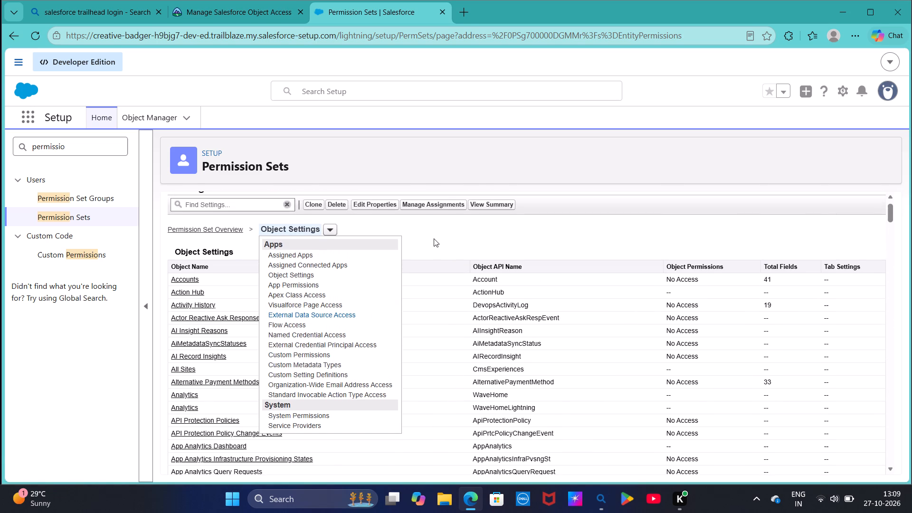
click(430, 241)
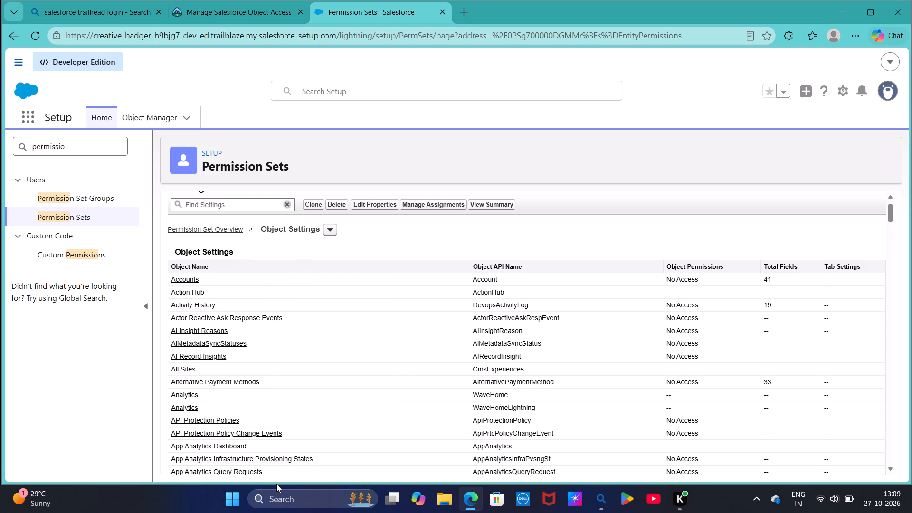
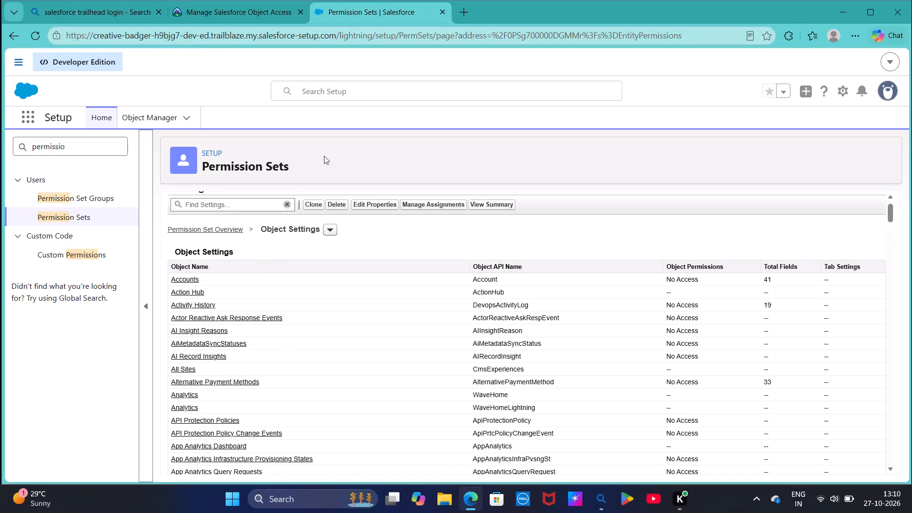
Go back to the Trailhead challenge, review its requirements and hands-on org, and launch My Trailhead Playground 1.
click(248, 17)
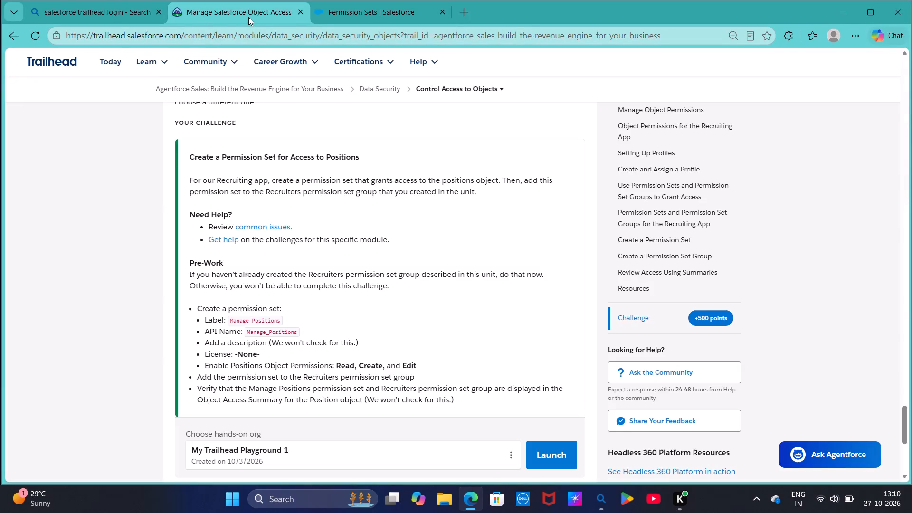
scroll(359, 258, down, 1)
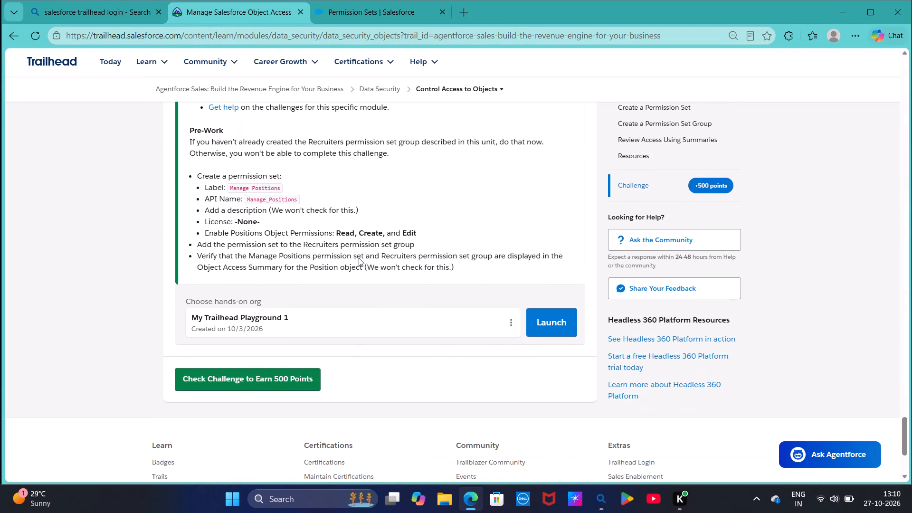
scroll(359, 258, down, 1)
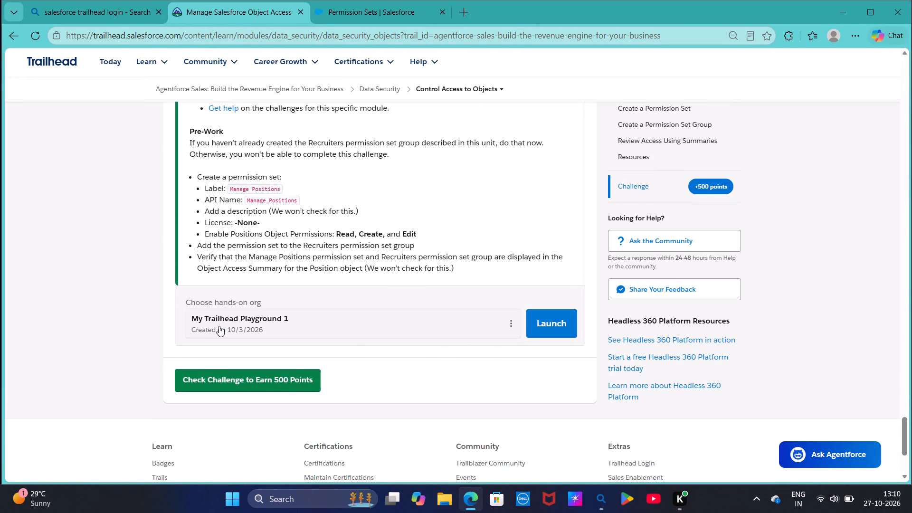
click(235, 329)
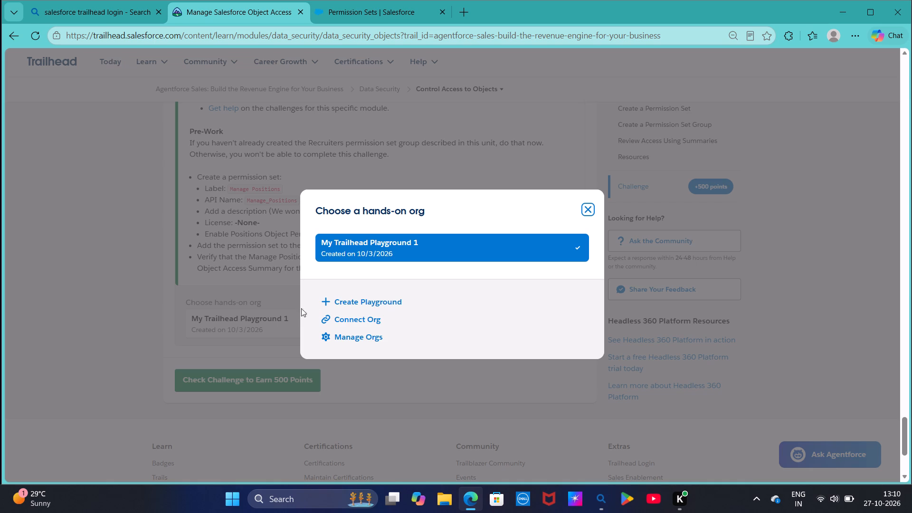
click(471, 428)
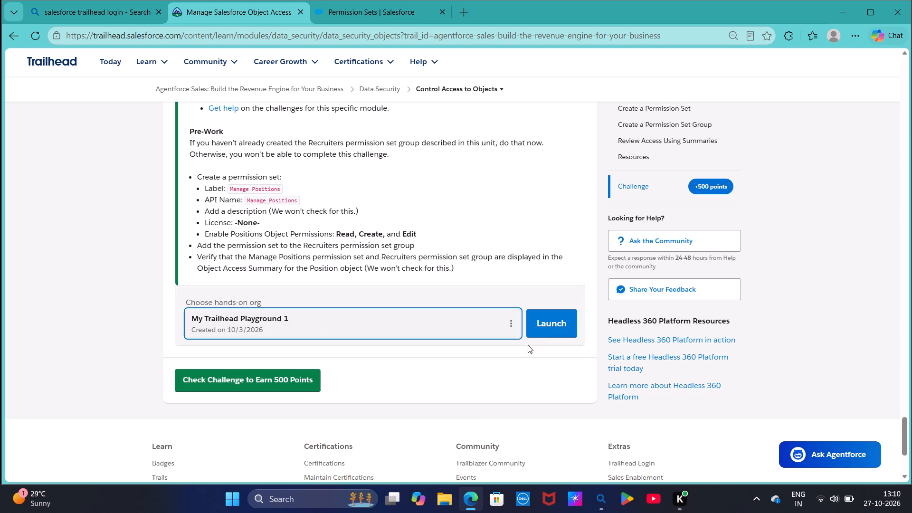
click(542, 316)
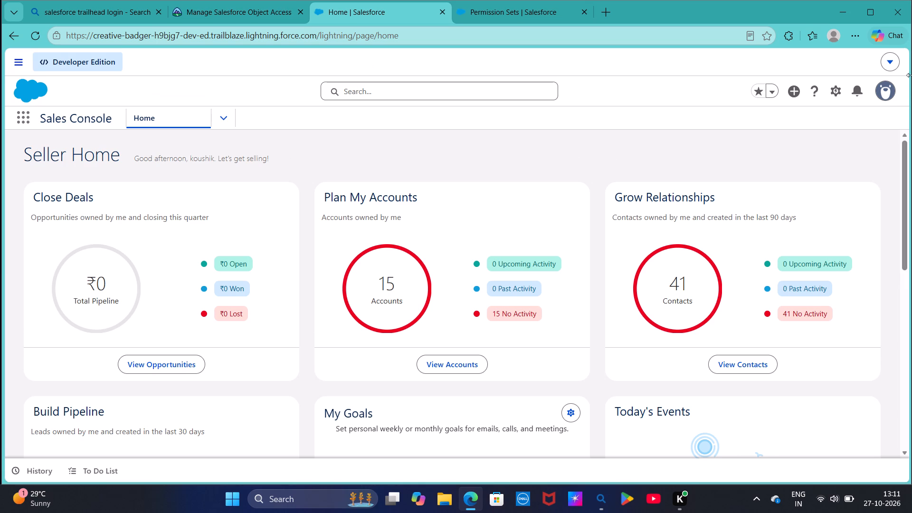
Open Setup from the launched playground and go to the Object Manager.
click(834, 90)
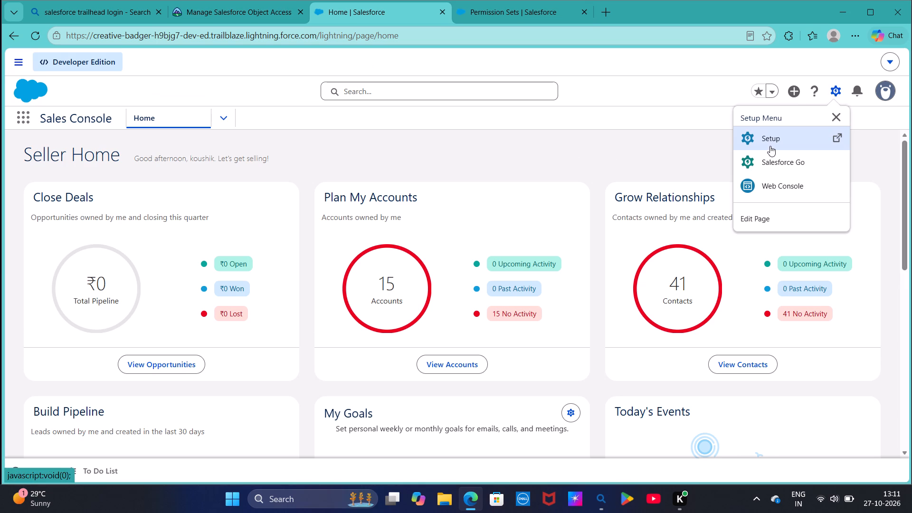
click(770, 146)
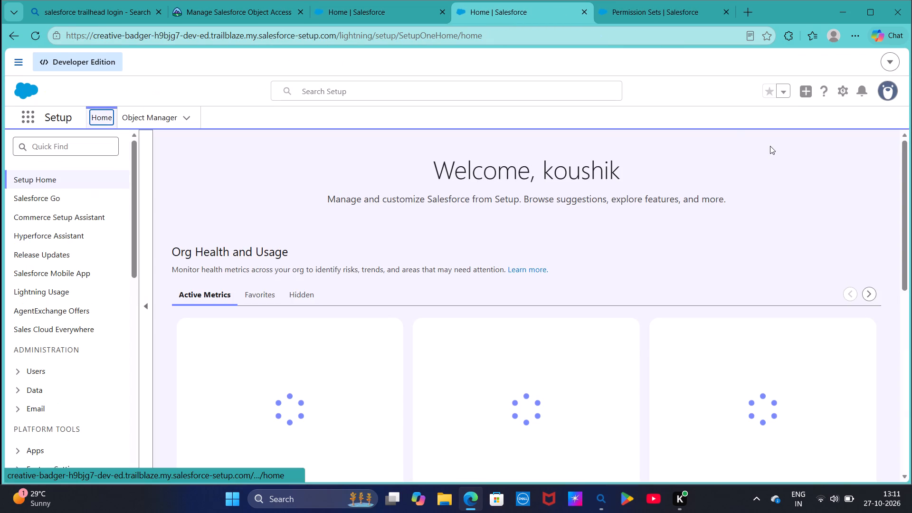
drag(435, 68, 193, 219)
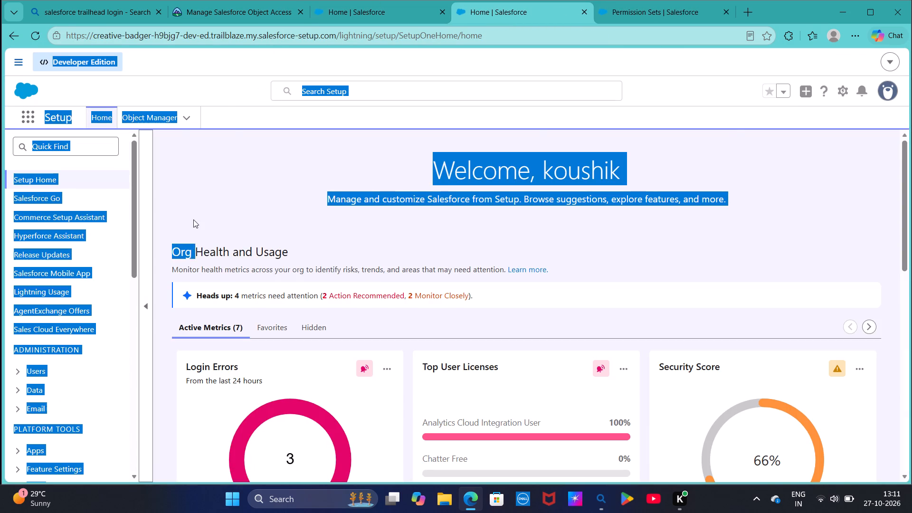
click(271, 110)
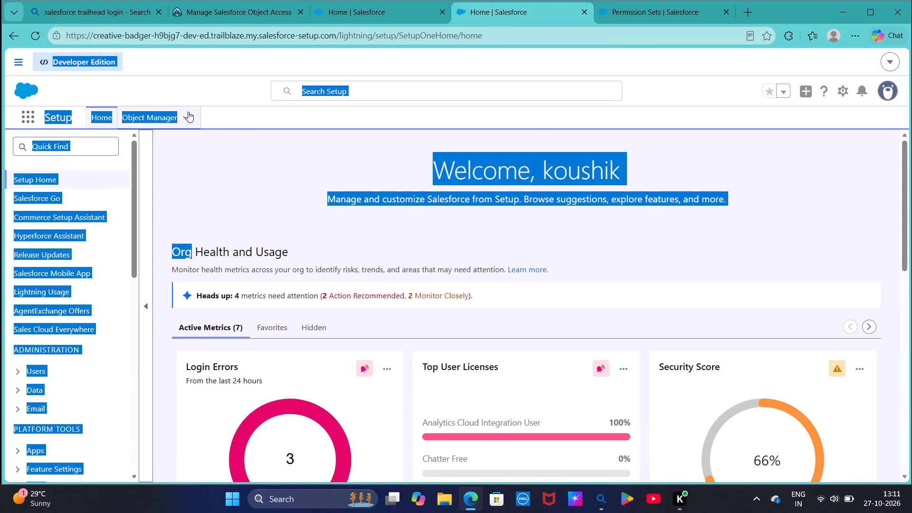
click(188, 112)
click(167, 115)
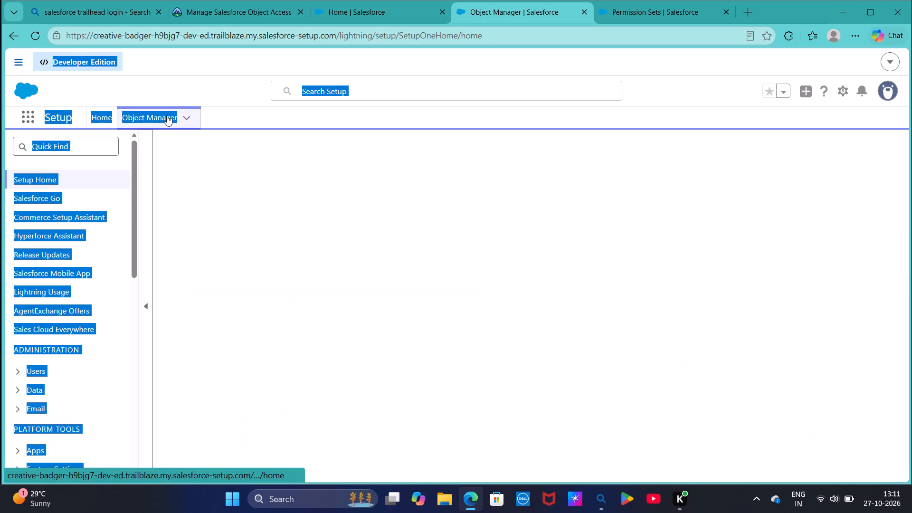
click(194, 86)
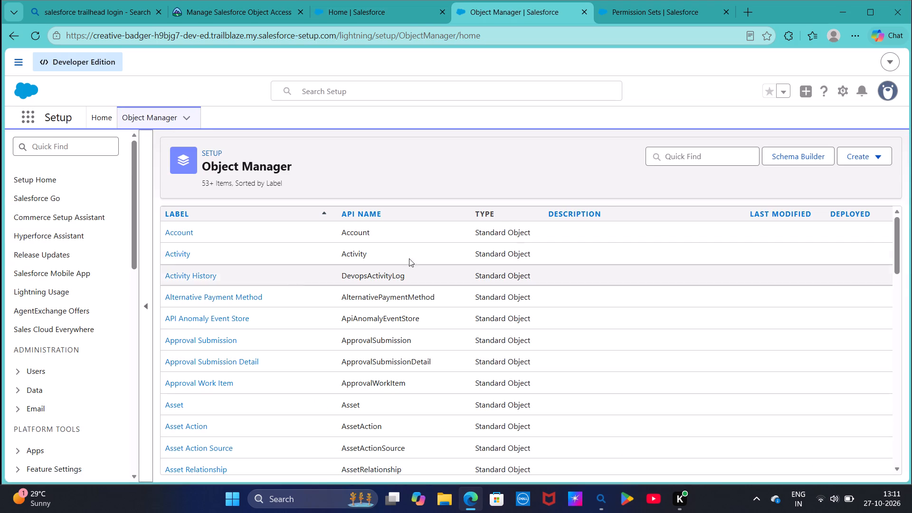
Search the Object Manager for Position, and clear the search.
click(670, 158)
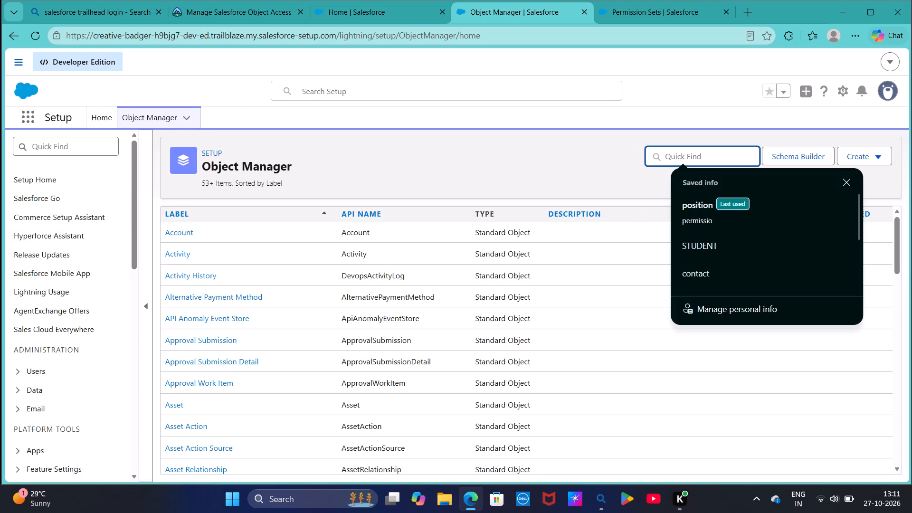
key(shift+p)
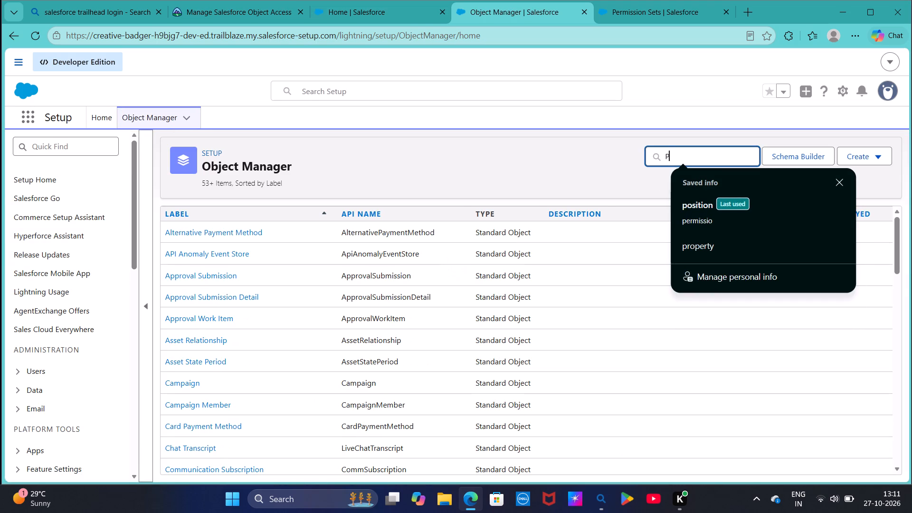
key(o)
key(s)
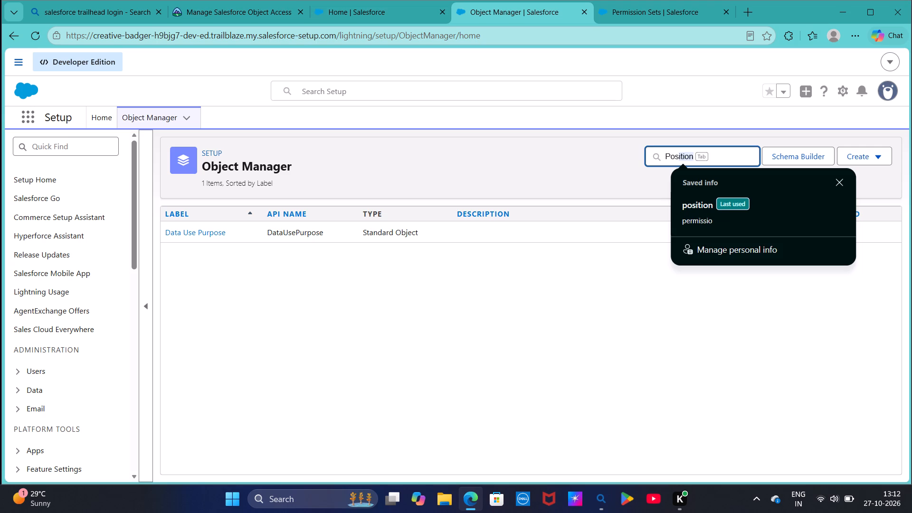
key(BackSpace)
key(BackSpace)
key(BackSpace)
key(BackSpace)
key(BackSpace)
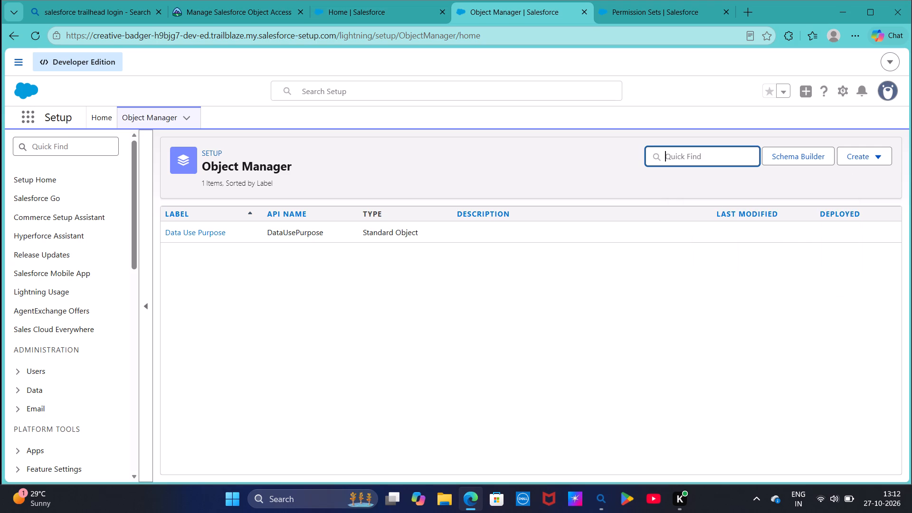
Search the Object Manager for job, and clear the search.
text(job)
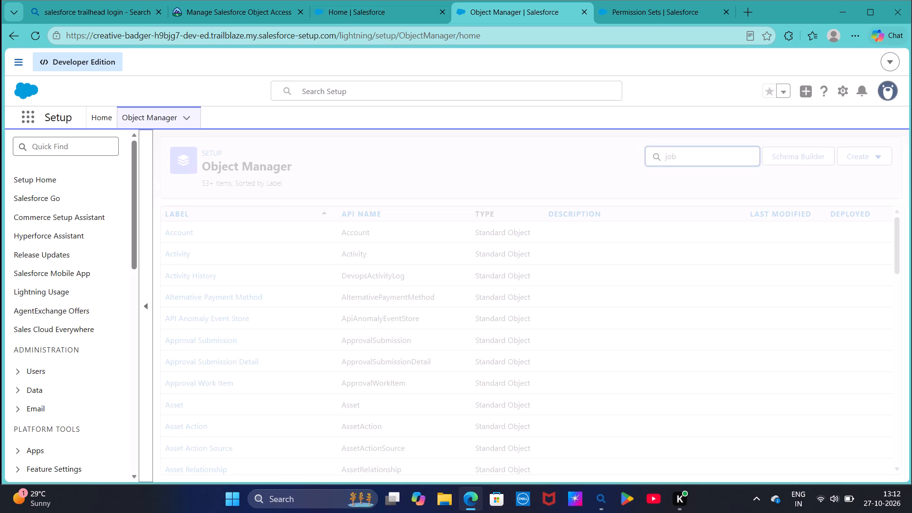
key(BackSpace)
key(BackSpace)
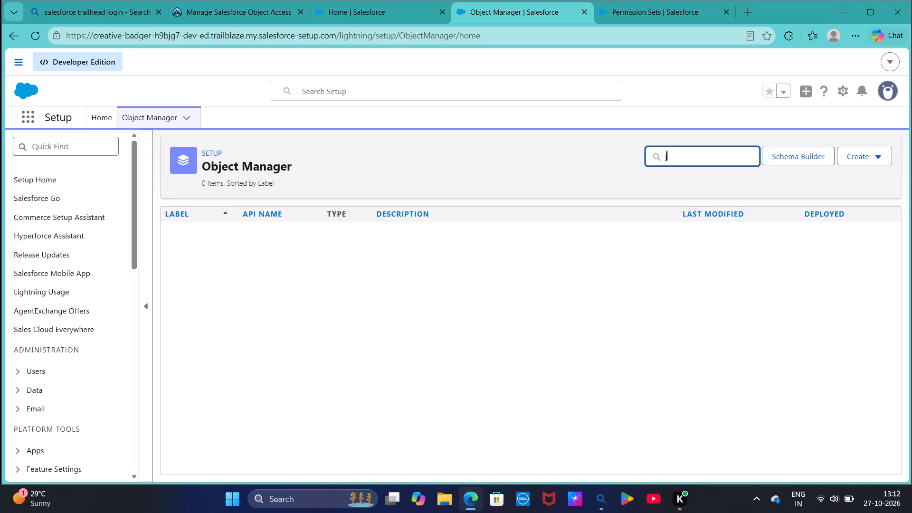
key(BackSpace)
key(BackSpace)
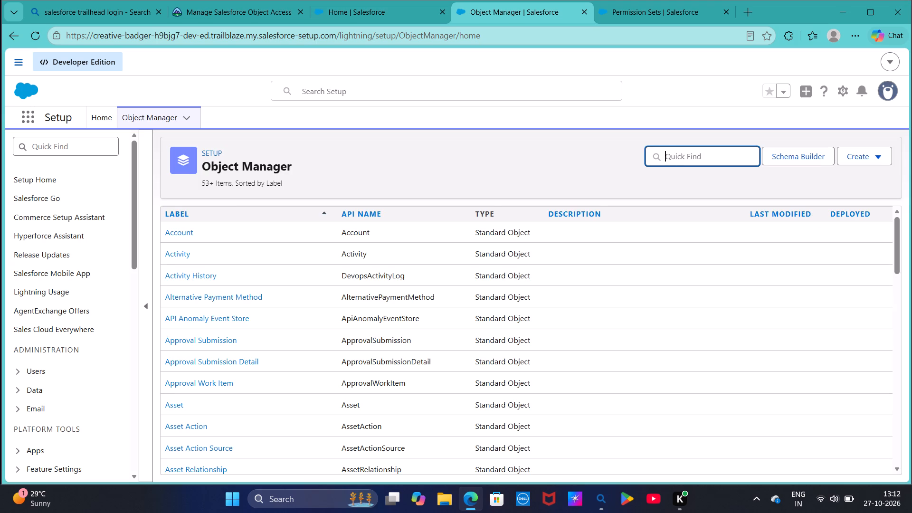
Search the Object Manager for Positions, and clear the search.
text(POsiy)
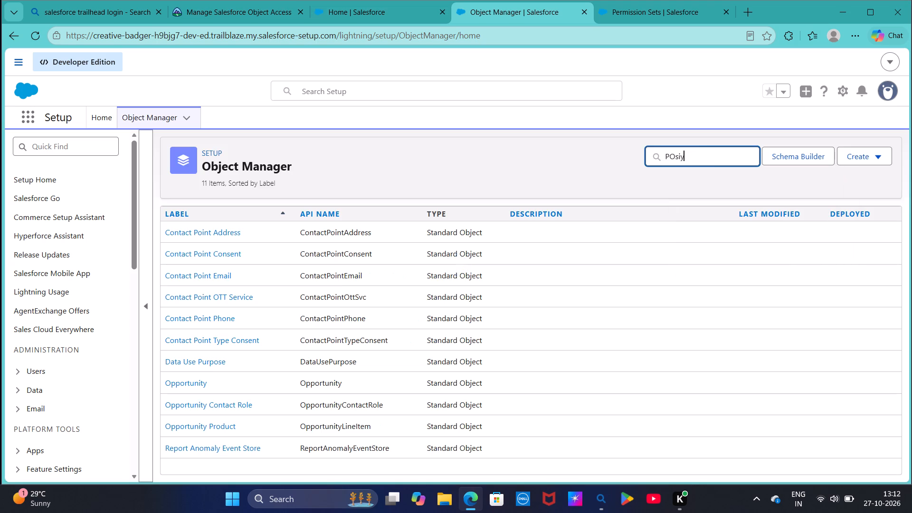
key(BackSpace)
text(tions)
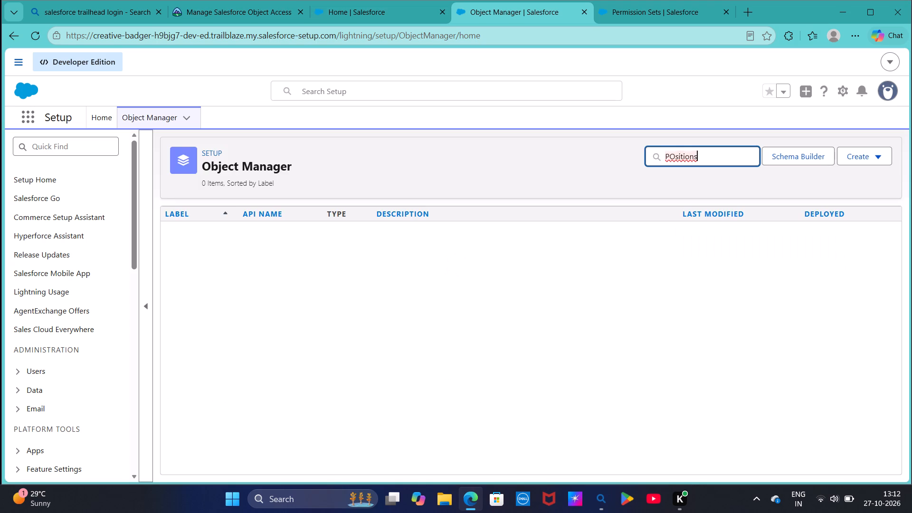
key(BackSpace)
key(BackSpace)
key(BackSpace)
key(BackSpace)
key(BackSpace)
key(BackSpace)
key(BackSpace)
key(BackSpace)
key(BackSpace)
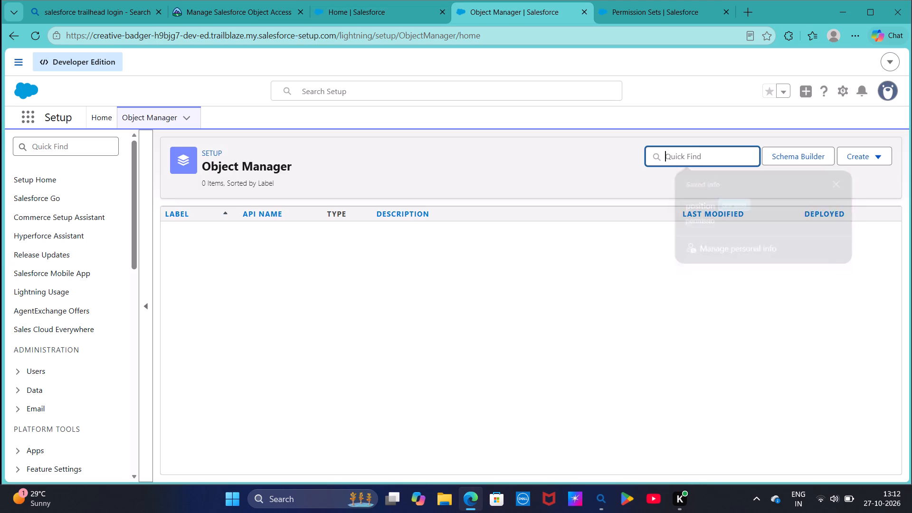
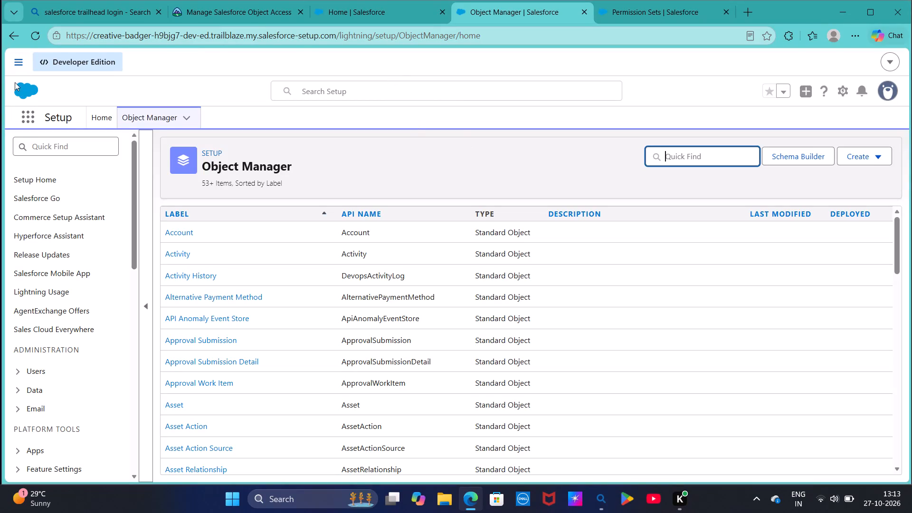
Find the Playground Starter app by searching for play, and open its Install a Package page.
click(18, 115)
click(21, 116)
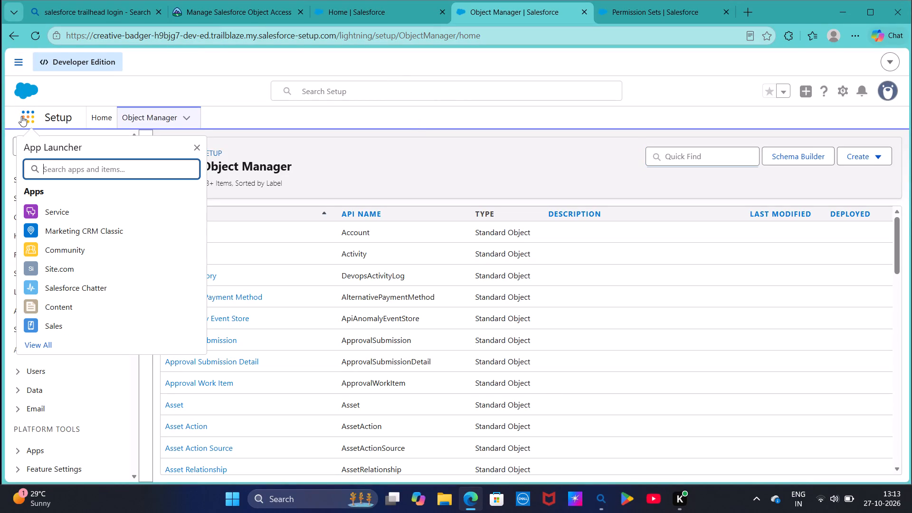
click(64, 170)
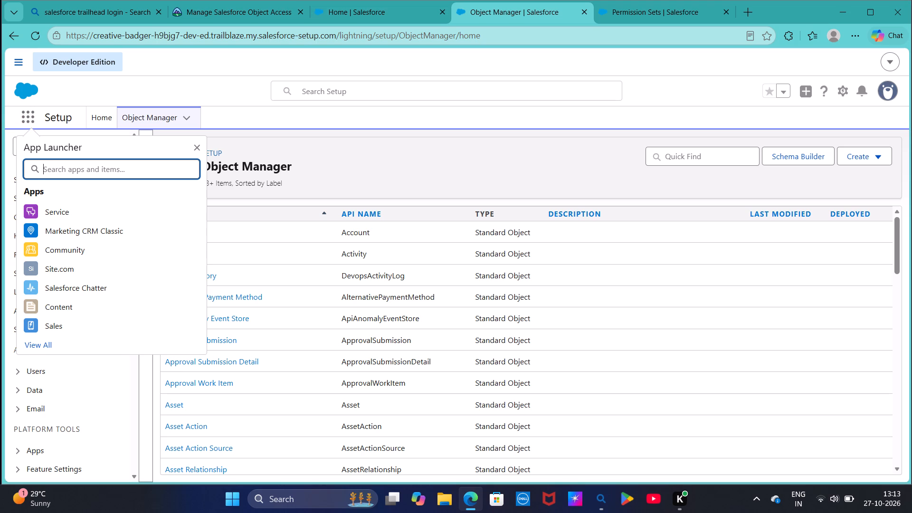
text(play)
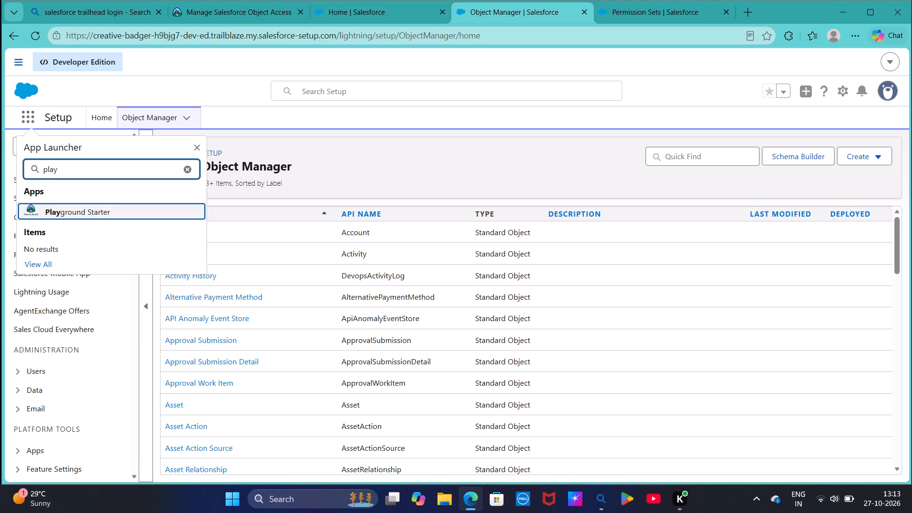
click(89, 215)
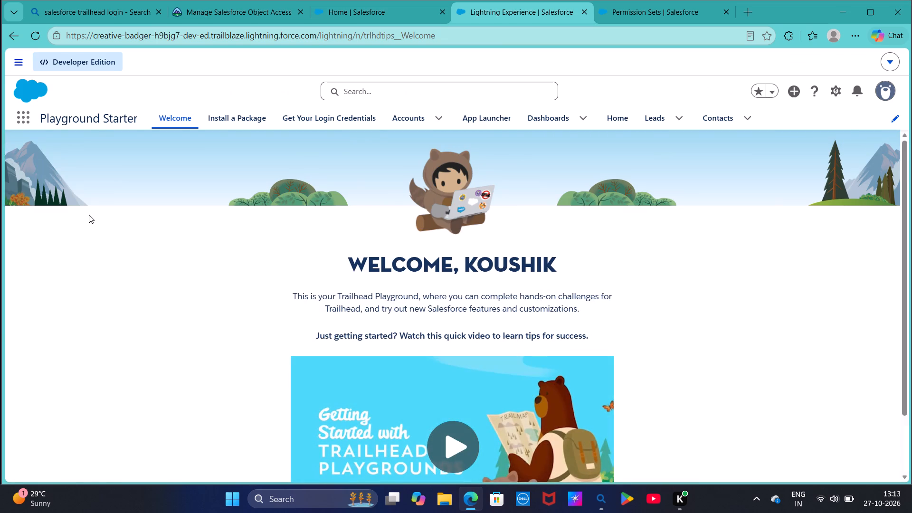
click(220, 112)
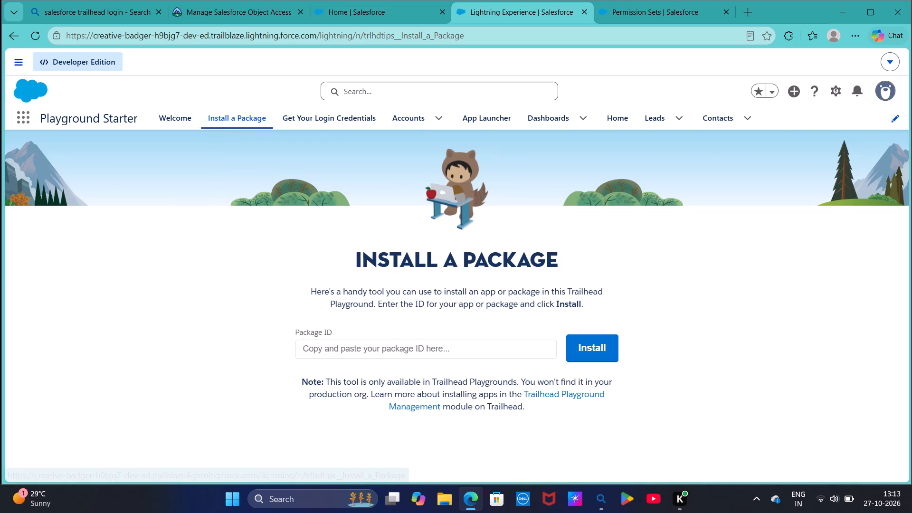
Enter package ID 04t0P000000N9rs in the playground's package installer and launch its installation page.
click(326, 349)
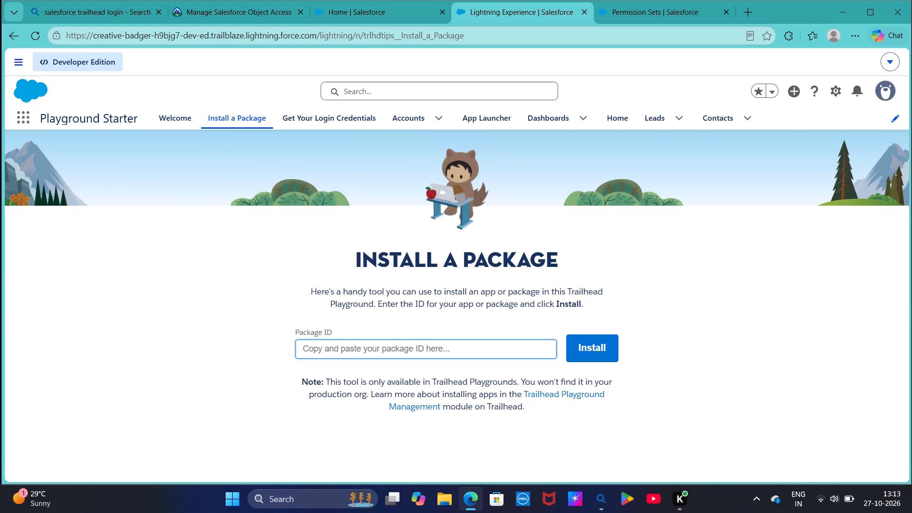
key(o)
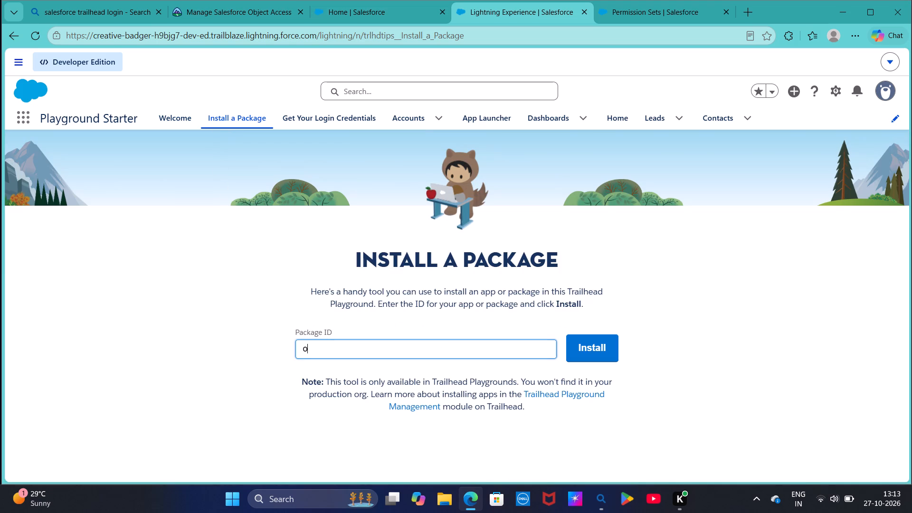
key(BackSpace)
key(0)
key(4)
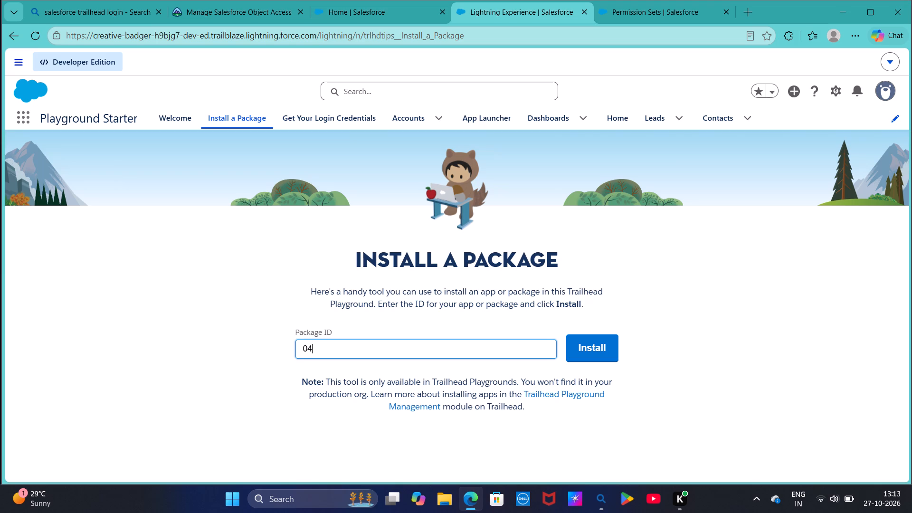
key(t)
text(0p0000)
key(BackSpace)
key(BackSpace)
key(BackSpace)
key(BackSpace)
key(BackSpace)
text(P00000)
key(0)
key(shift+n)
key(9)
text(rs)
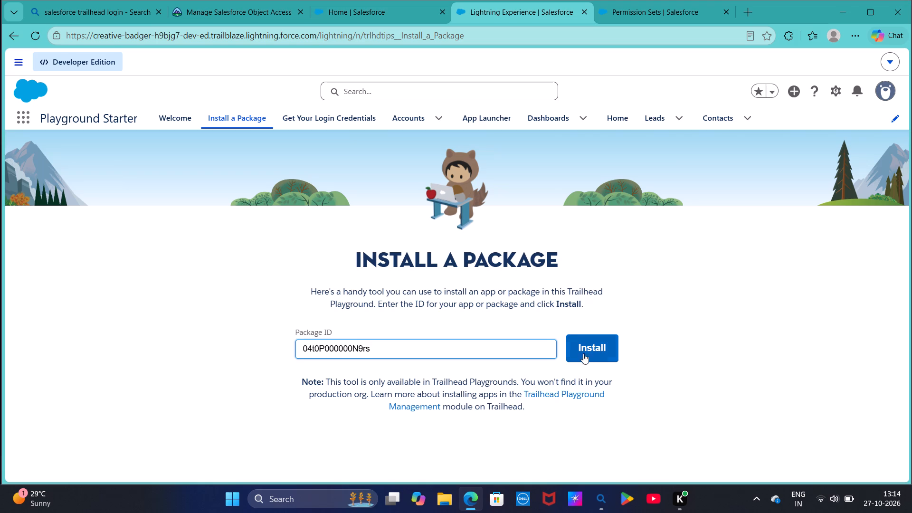
click(589, 350)
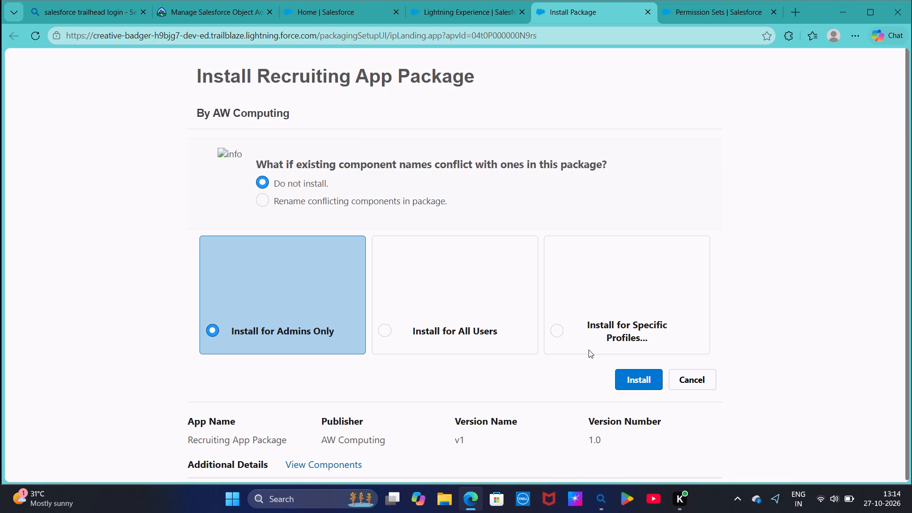
Install the Recruiting App Package for admins only, keeping the option not to install if component names conflict.
click(629, 383)
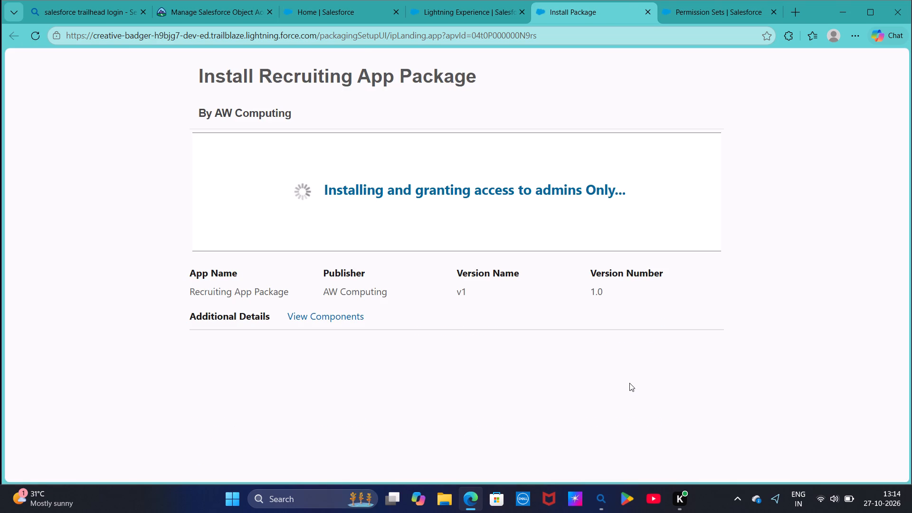
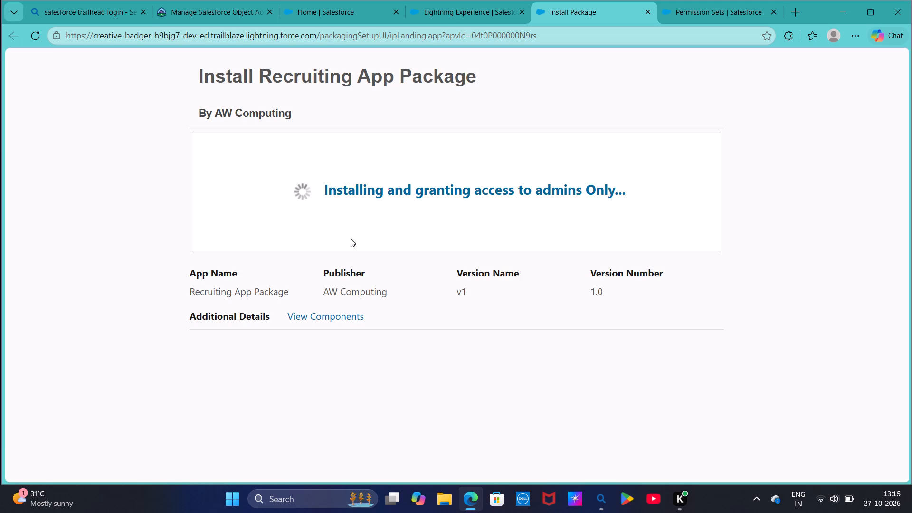
Close the unneeded Salesforce Home and Lightning Experience browser tabs while keeping the package installation page open.
click(394, 14)
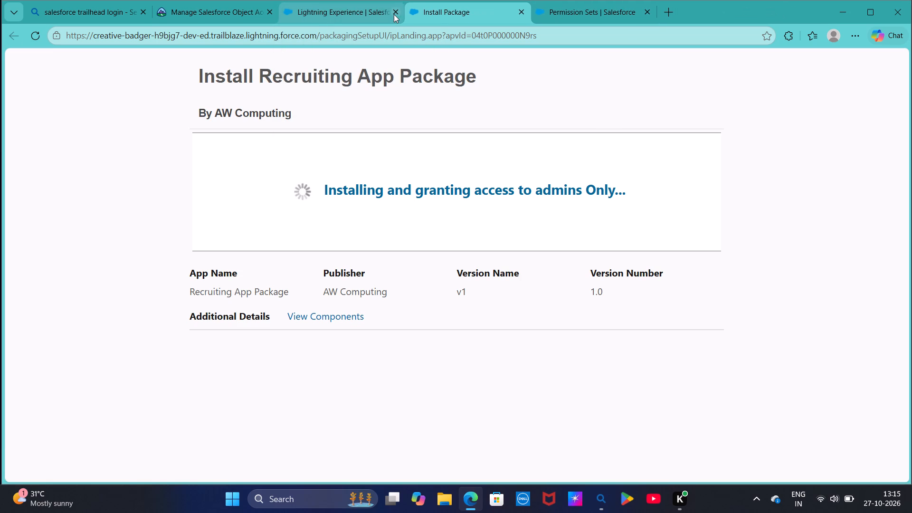
click(394, 11)
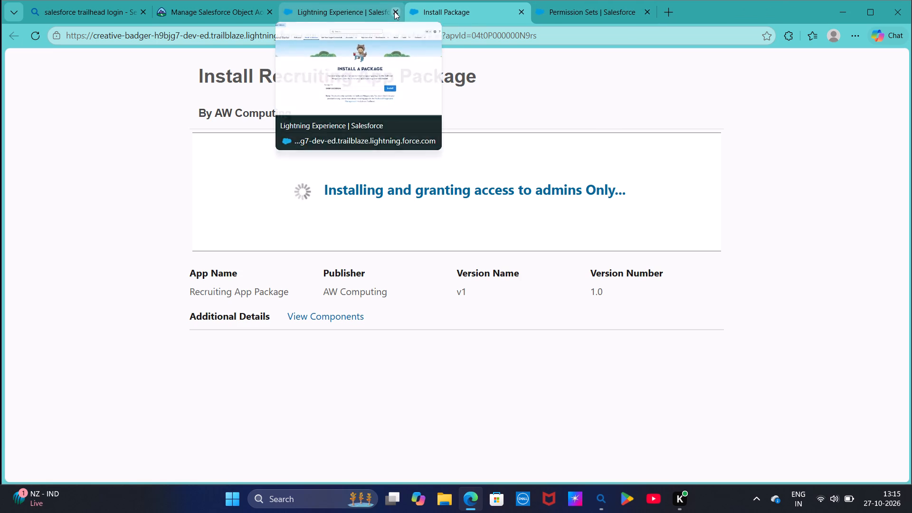
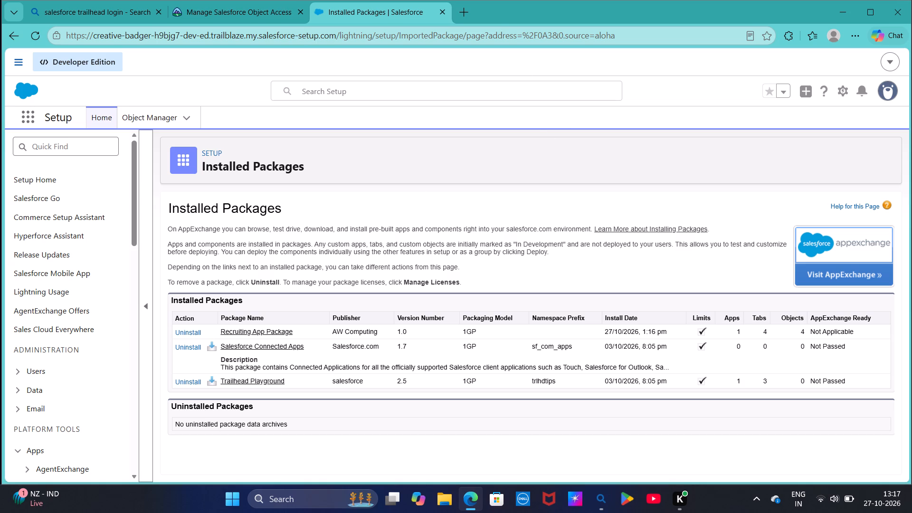
Search the Object Manager for the Position custom object.
click(134, 115)
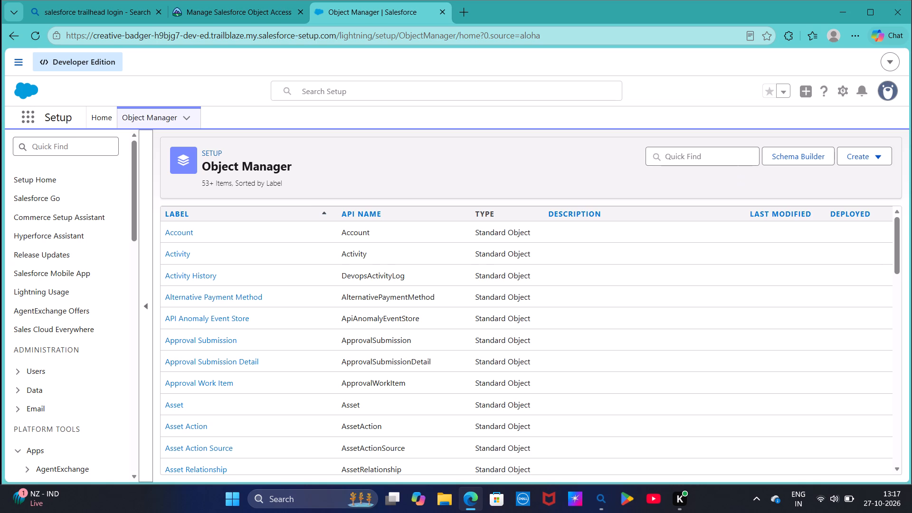
click(732, 157)
key(shift+p)
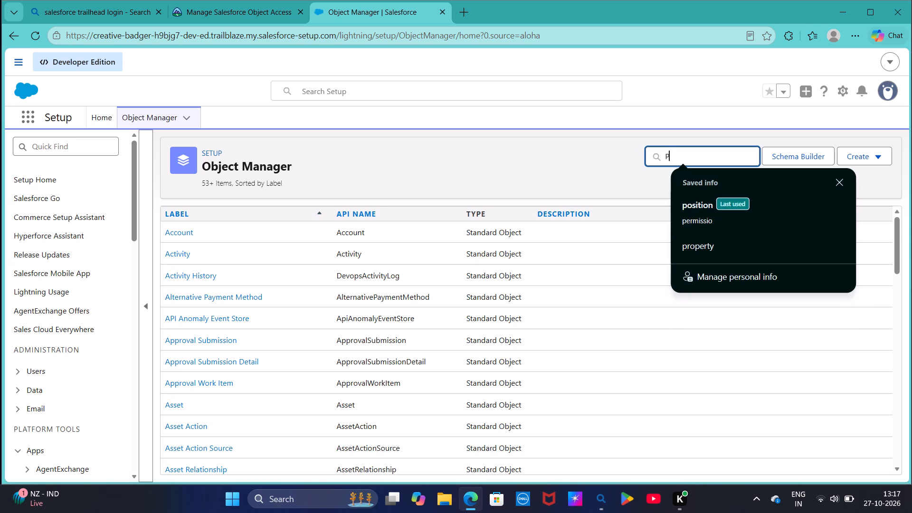
text(ositon)
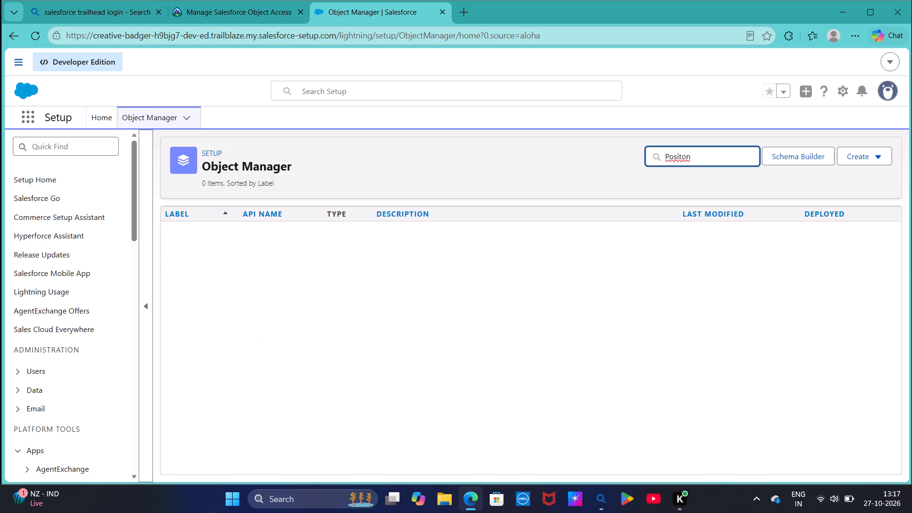
key(BackSpace)
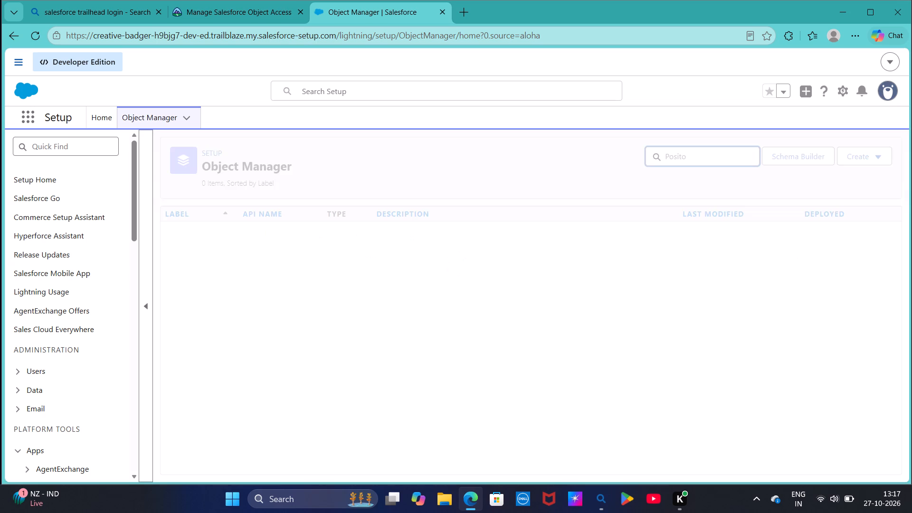
key(BackSpace)
key(BackSpace)
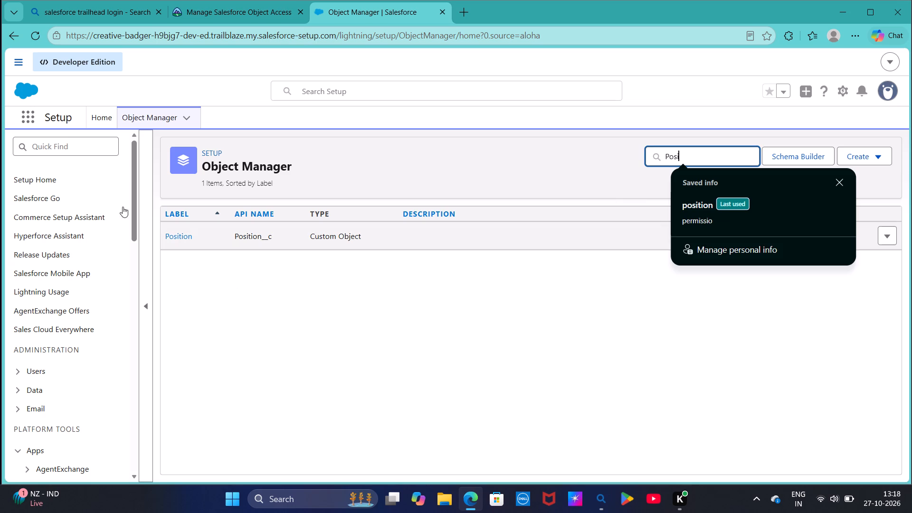
Find Permission Sets in Setup and open the Manage Position permission set.
click(80, 145)
text(pers)
key(BackSpace)
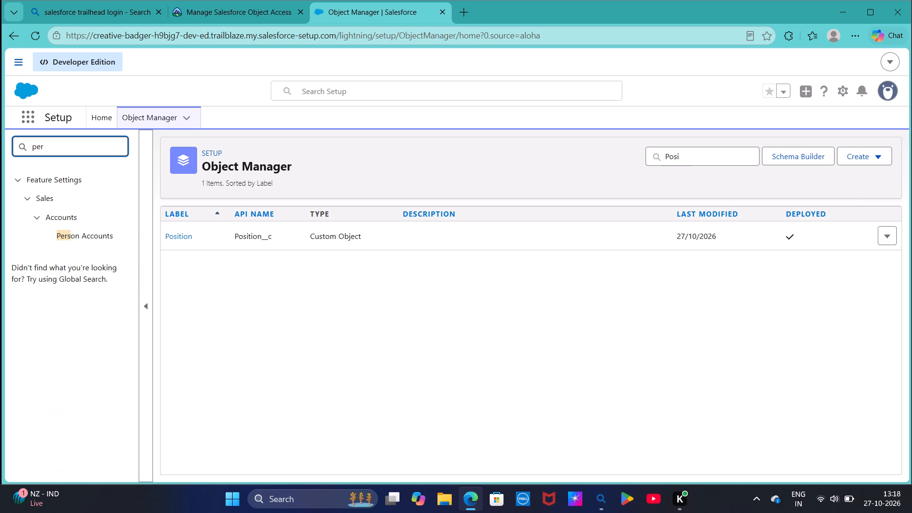
text(missioon)
key(BackSpace)
key(BackSpace)
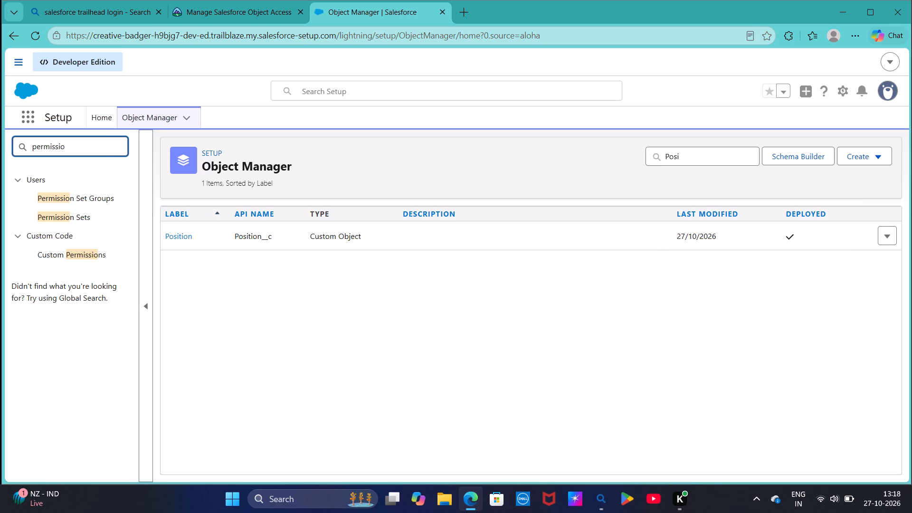
click(65, 215)
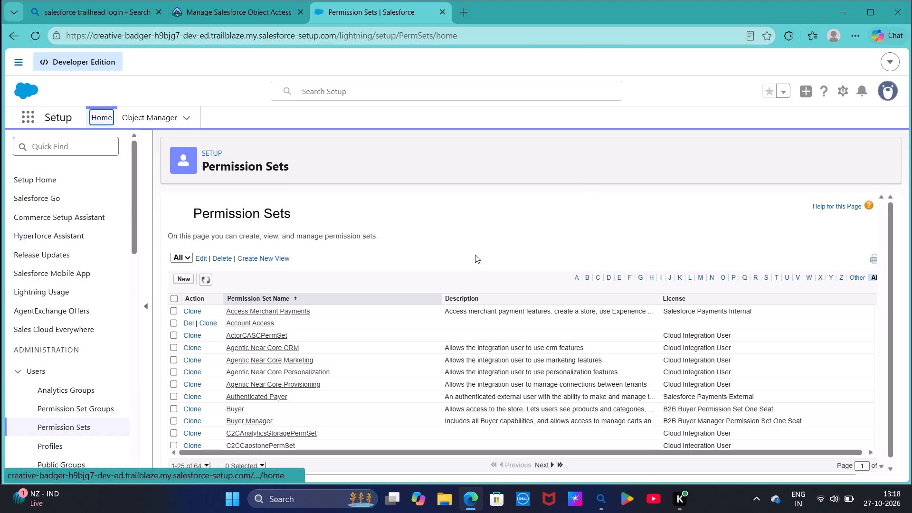
click(698, 278)
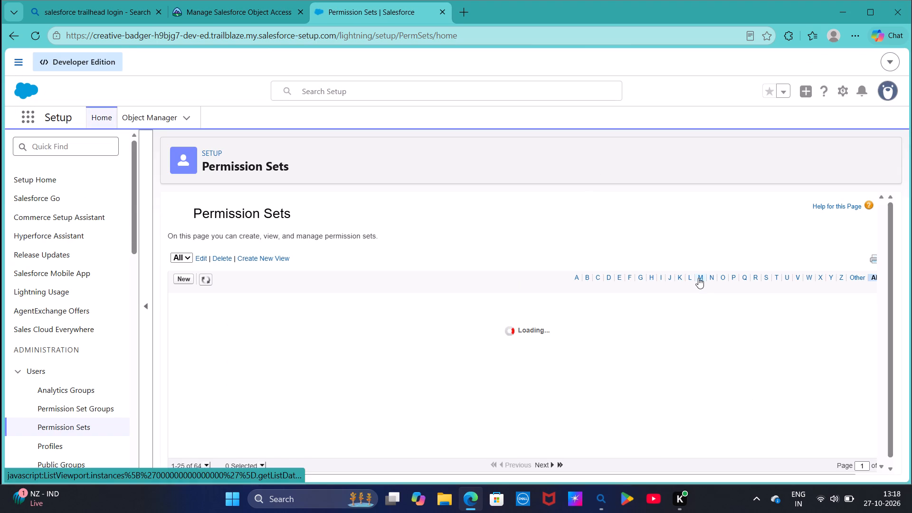
click(264, 308)
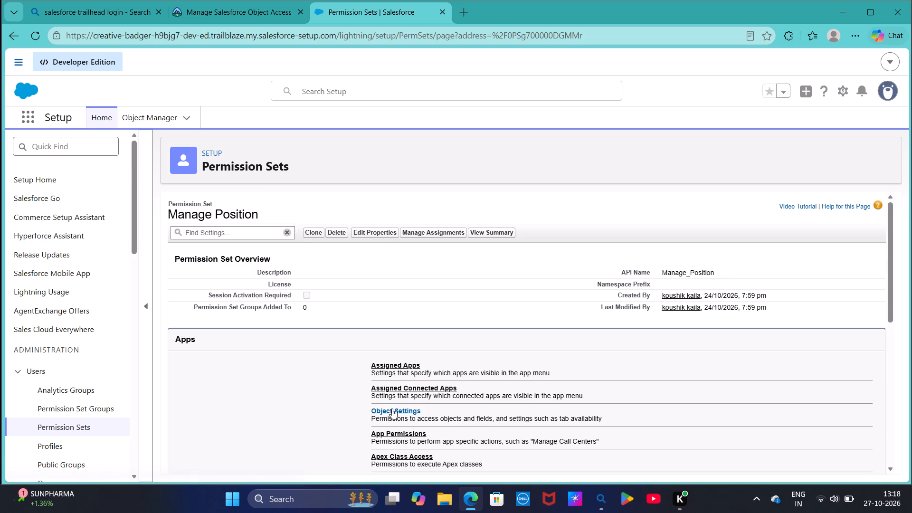
Open the Positions object settings within the Manage Position permission set.
click(392, 410)
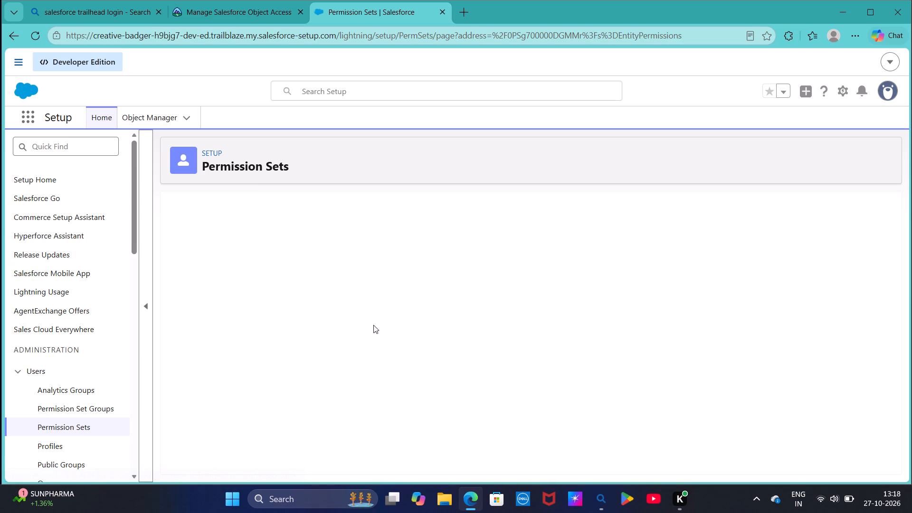
scroll(243, 426, down, 4)
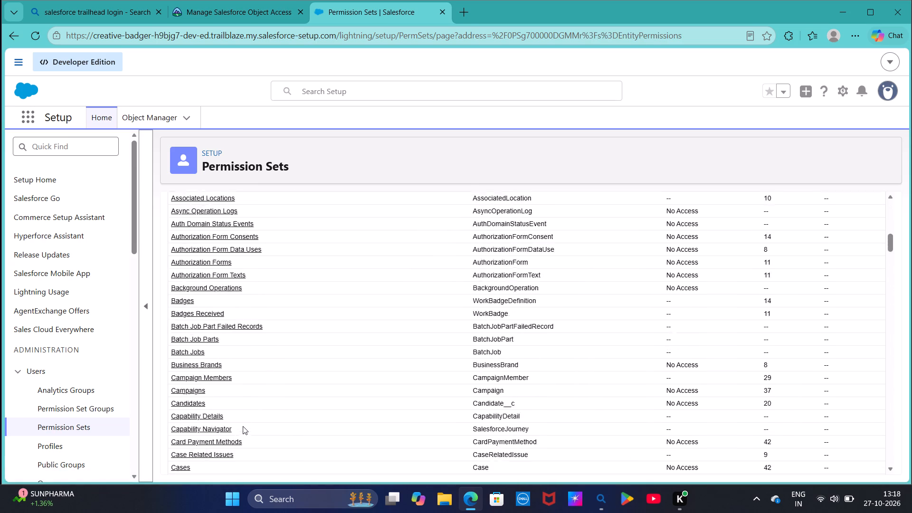
scroll(243, 426, down, 13)
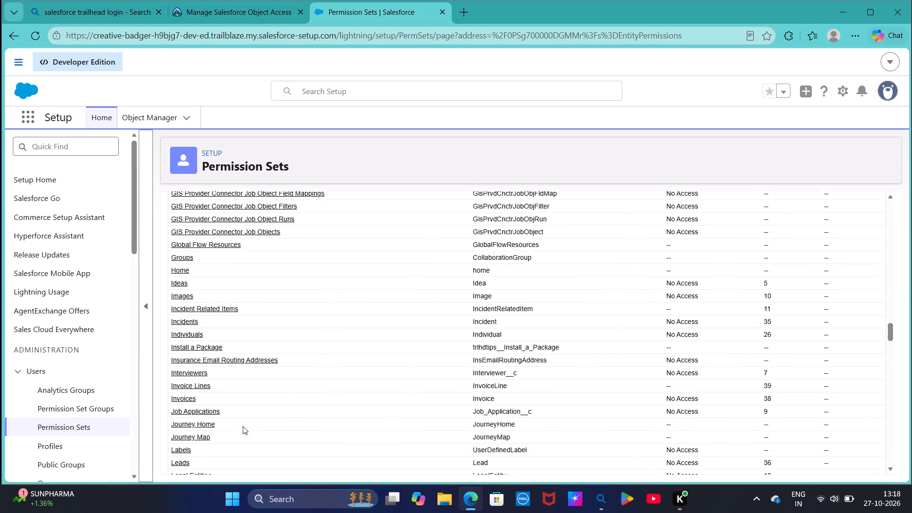
scroll(243, 426, down, 7)
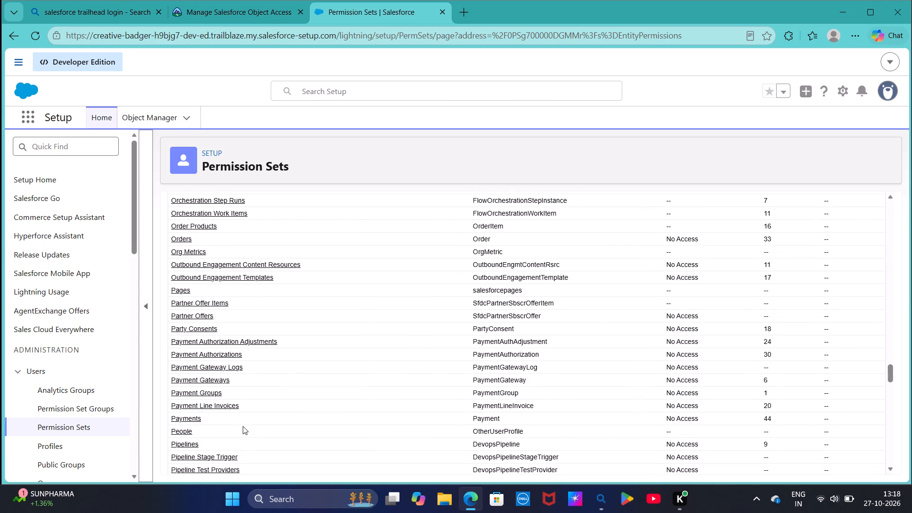
scroll(243, 426, down, 1)
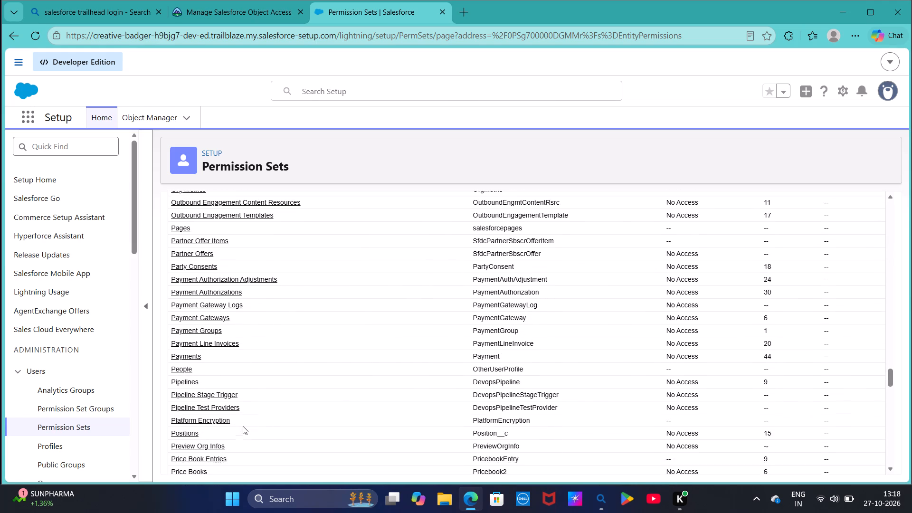
scroll(243, 426, down, 3)
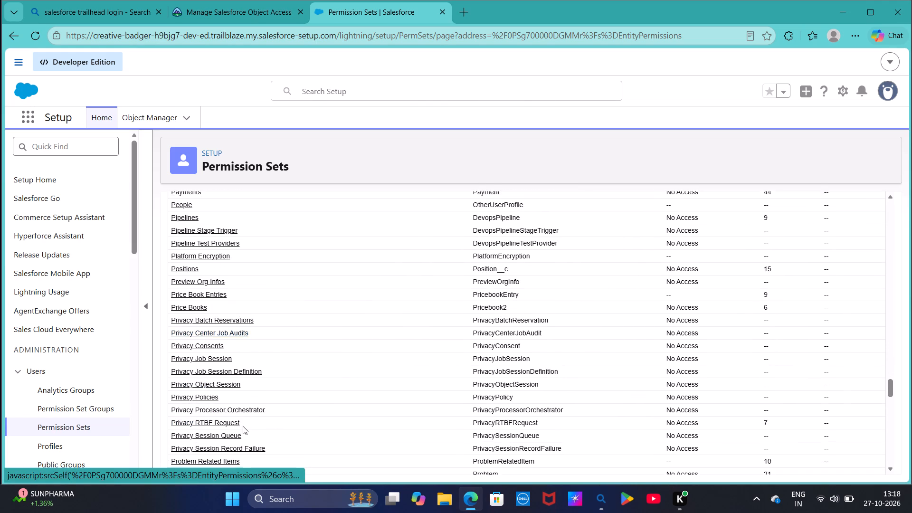
scroll(243, 426, down, 2)
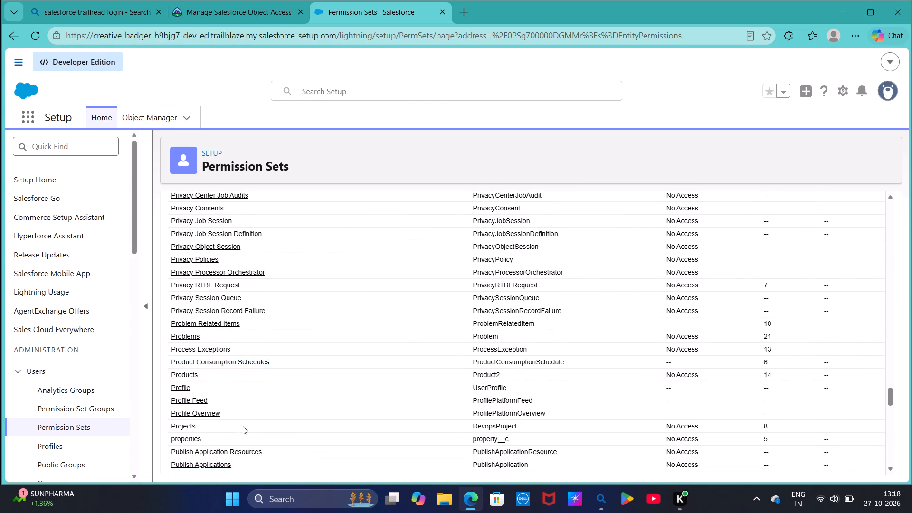
scroll(243, 426, down, 1)
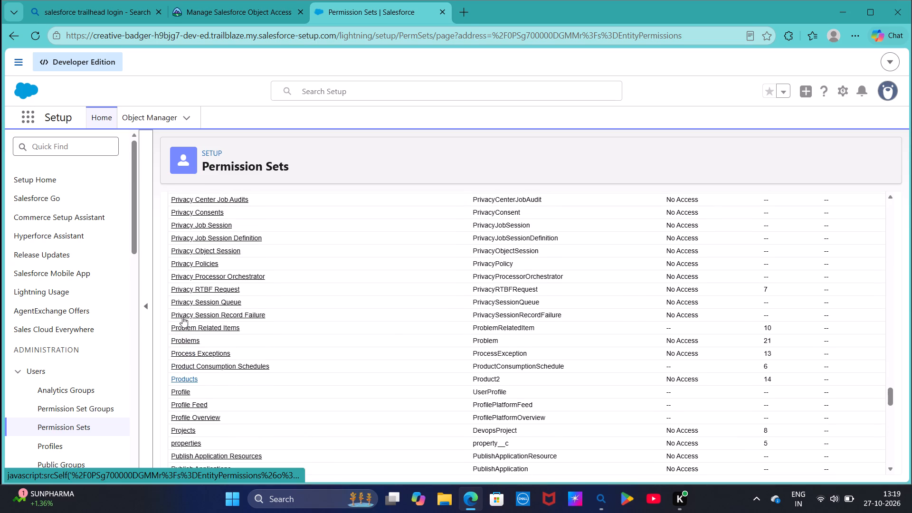
scroll(182, 317, up, 2)
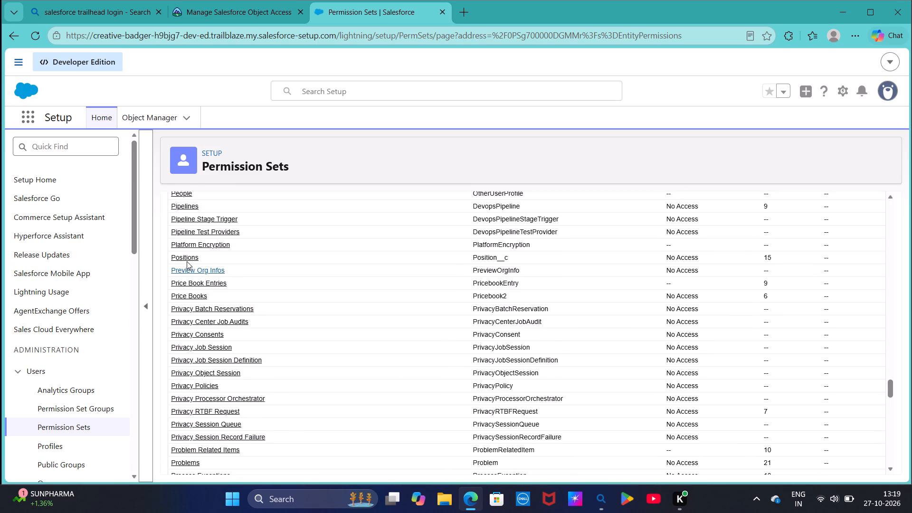
click(186, 258)
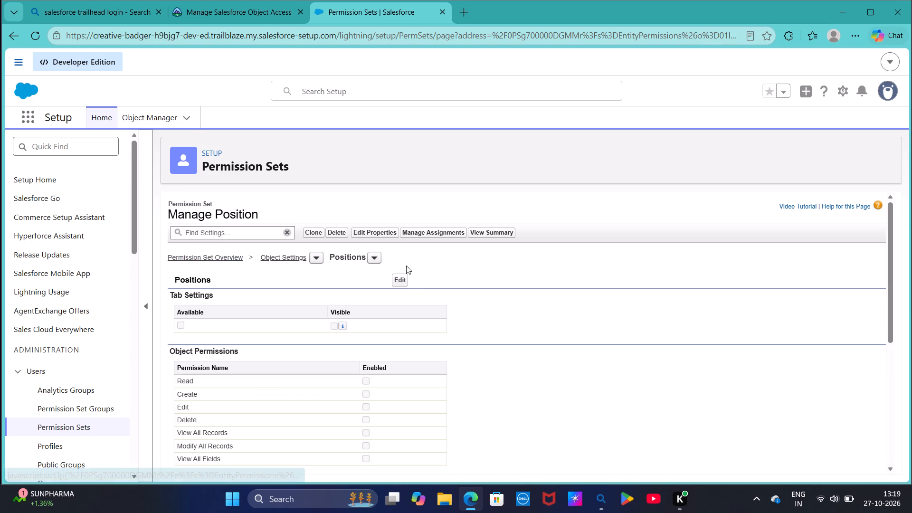
Enable the Read, Create and Edit object permissions for Positions and save the permission set changes.
click(403, 282)
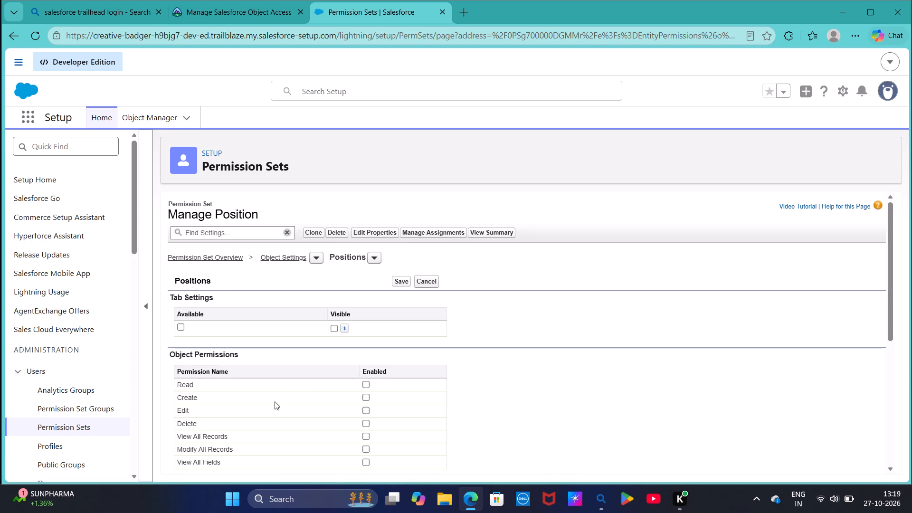
click(367, 381)
click(366, 391)
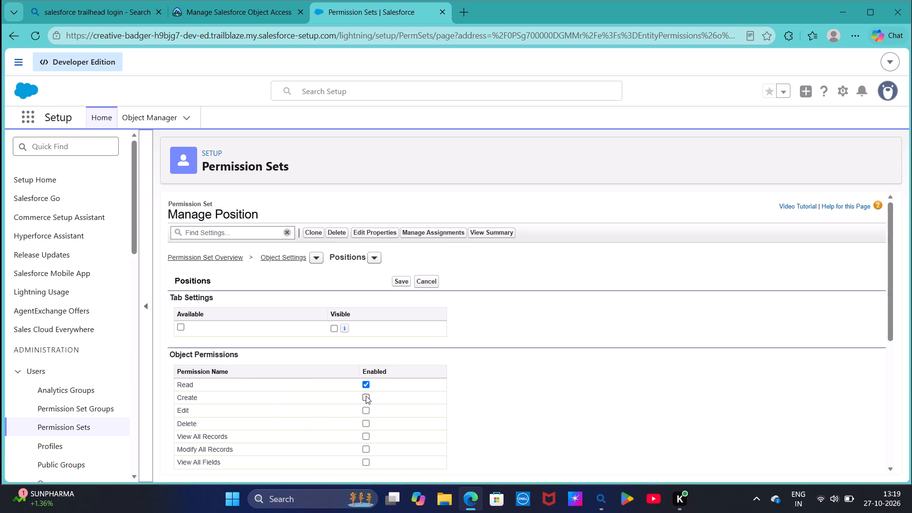
click(365, 397)
click(363, 413)
click(399, 283)
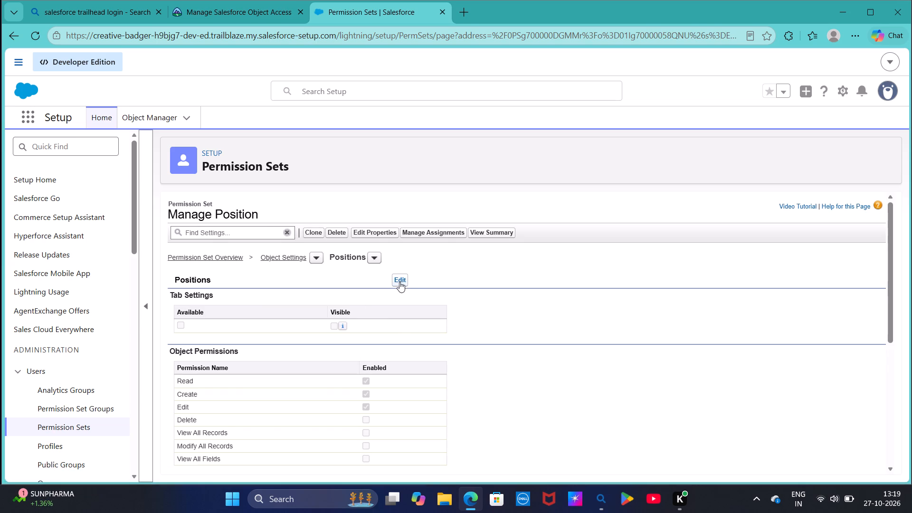
Find and open the Permission Set Groups list in Setup.
click(94, 144)
text(per)
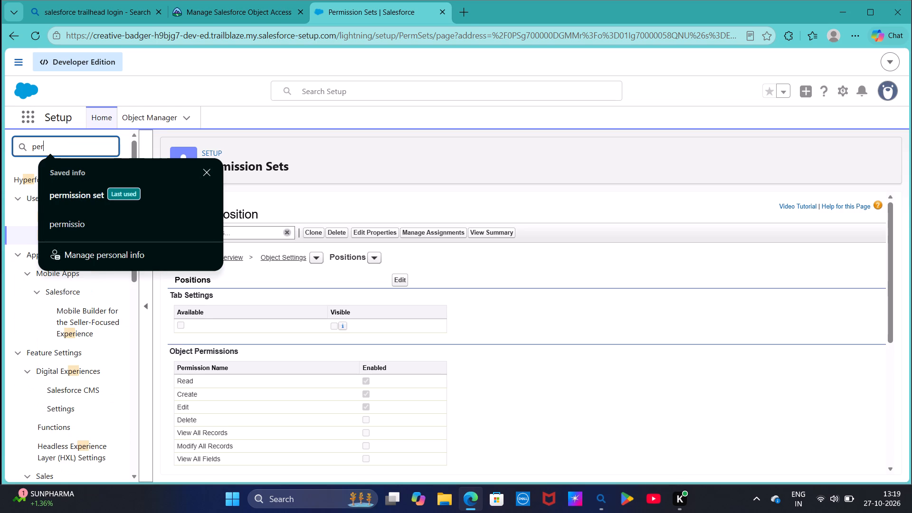
click(207, 170)
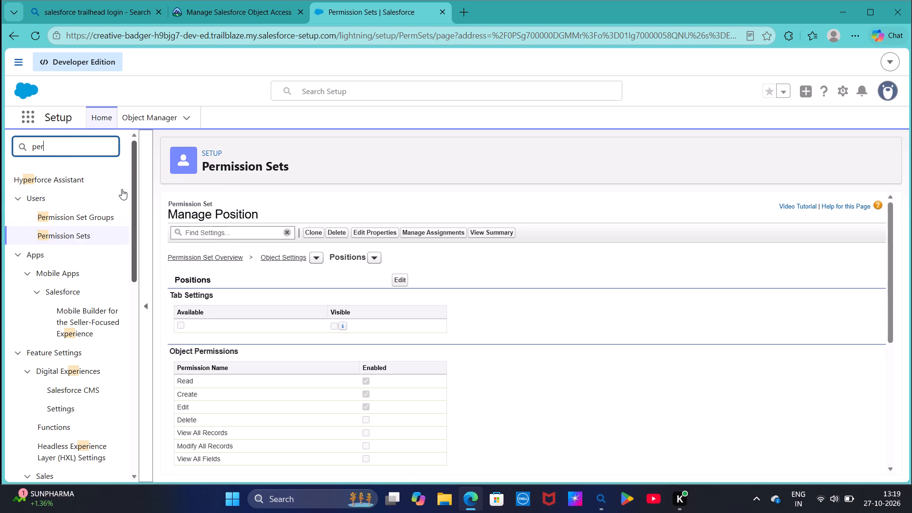
click(95, 218)
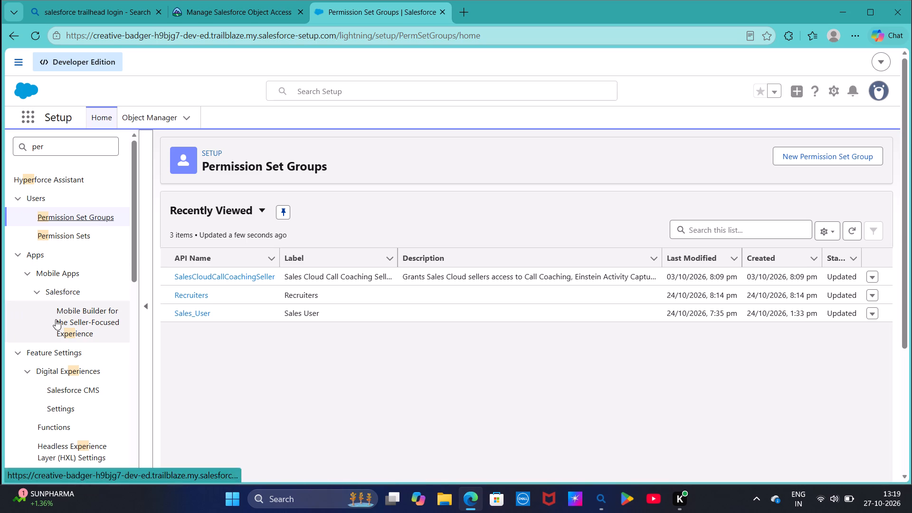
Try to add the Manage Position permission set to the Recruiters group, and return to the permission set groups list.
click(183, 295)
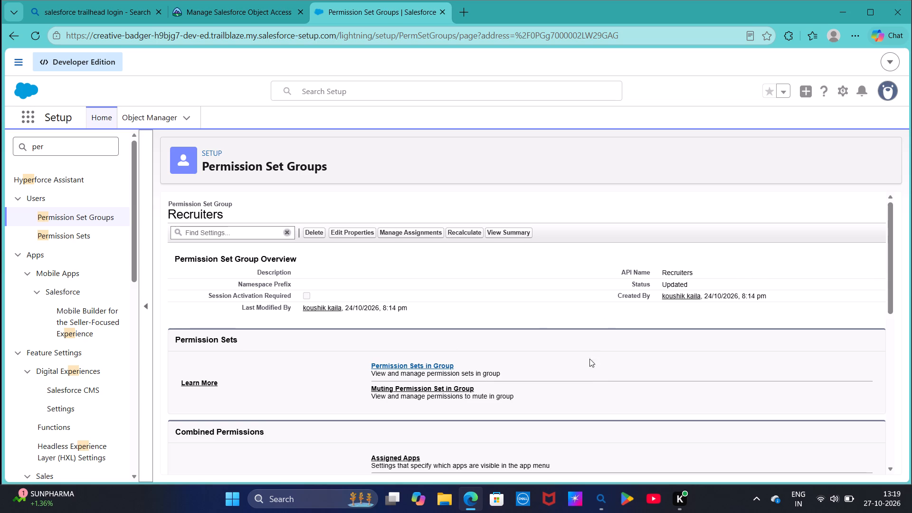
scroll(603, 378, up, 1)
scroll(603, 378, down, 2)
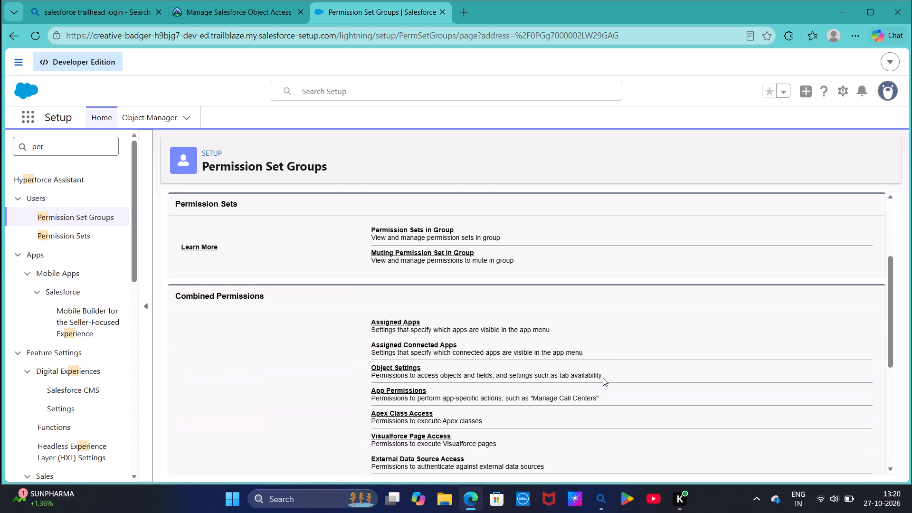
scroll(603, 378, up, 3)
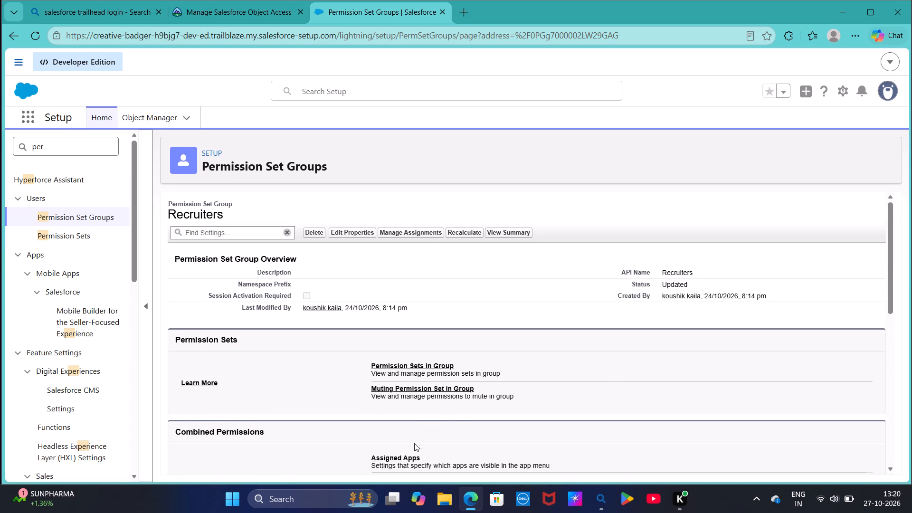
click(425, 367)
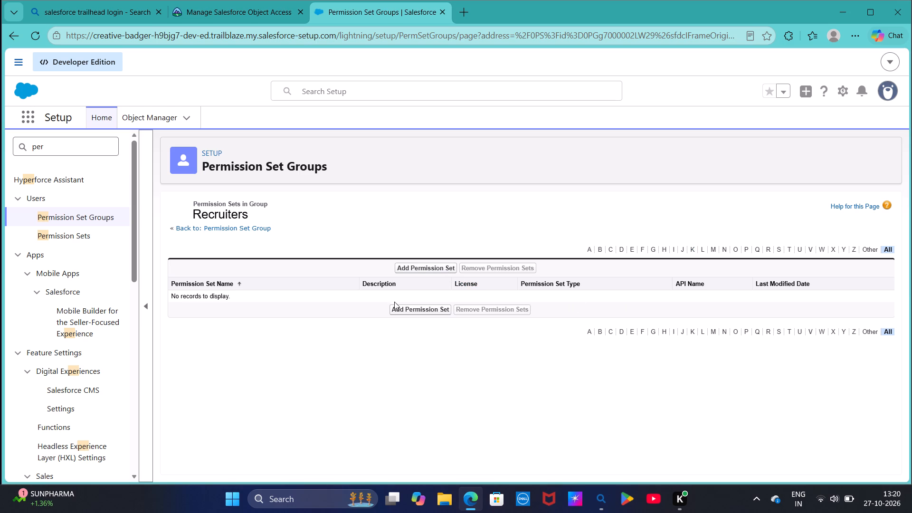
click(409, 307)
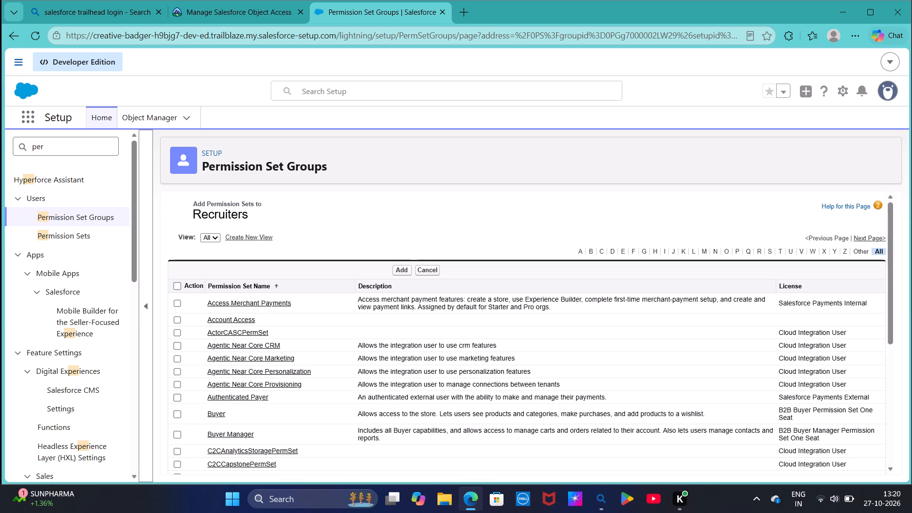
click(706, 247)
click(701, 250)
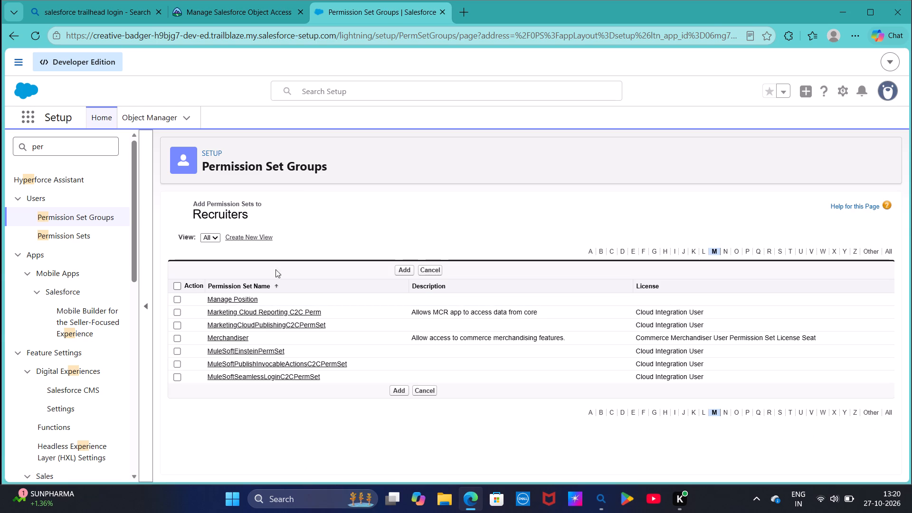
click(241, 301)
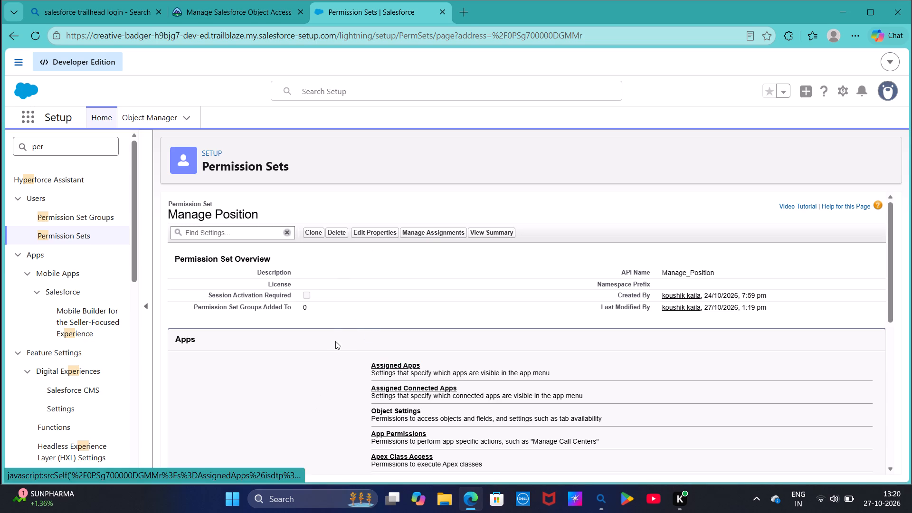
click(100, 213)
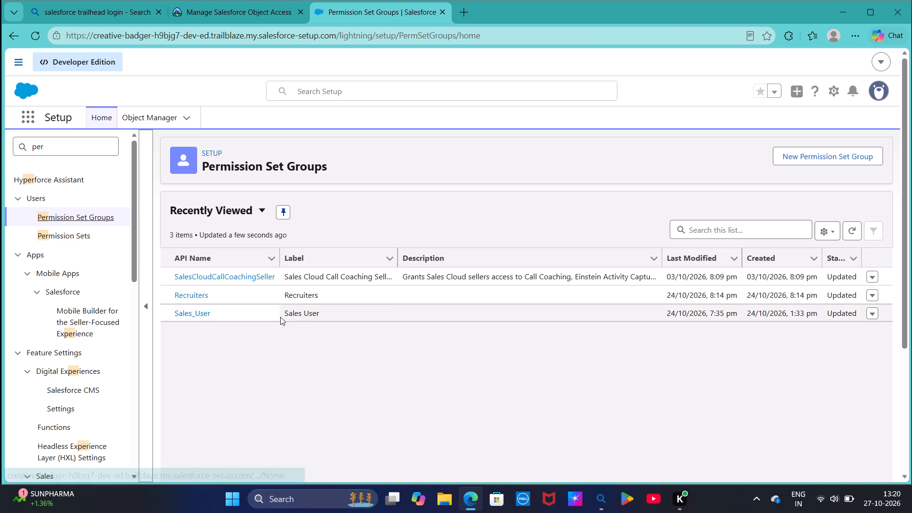
Open the list of permission sets contained in the Recruiters permission set group.
click(197, 296)
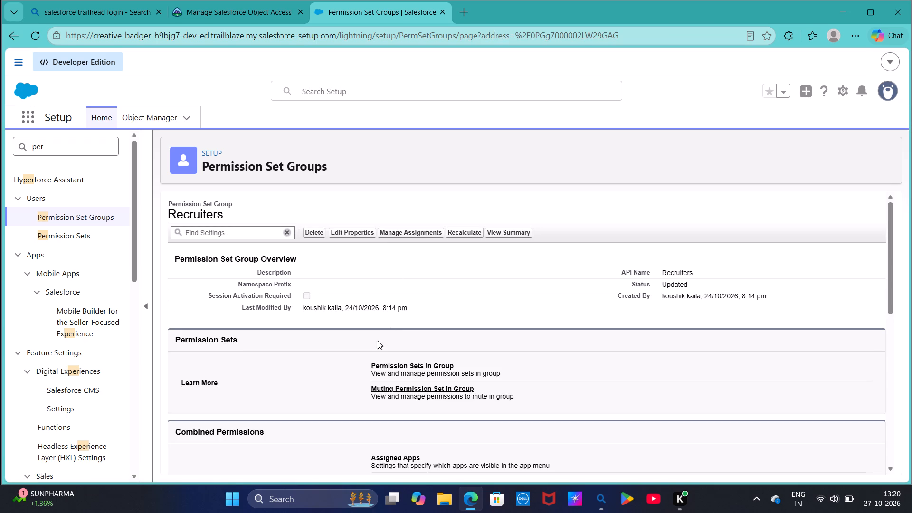
click(392, 366)
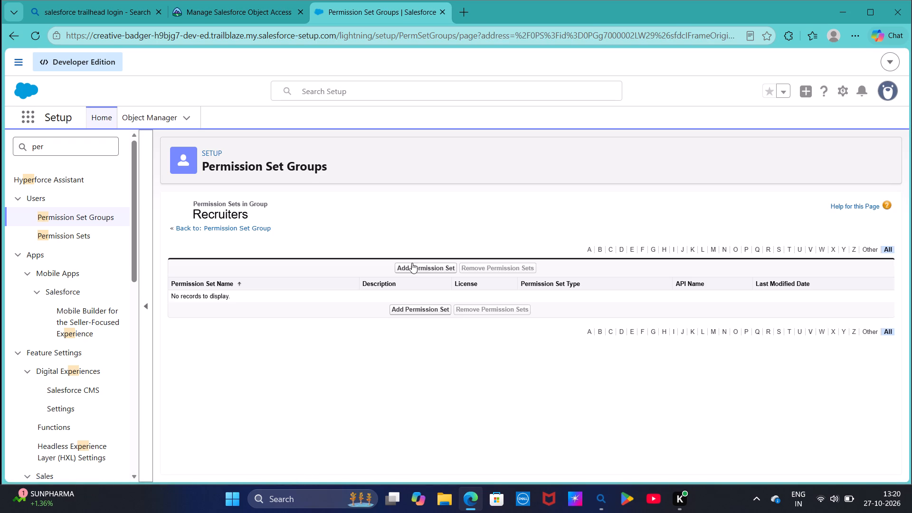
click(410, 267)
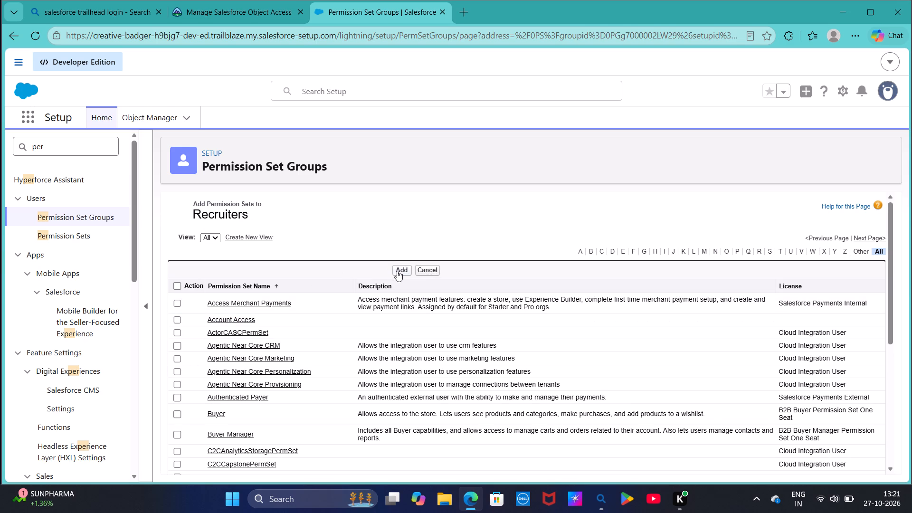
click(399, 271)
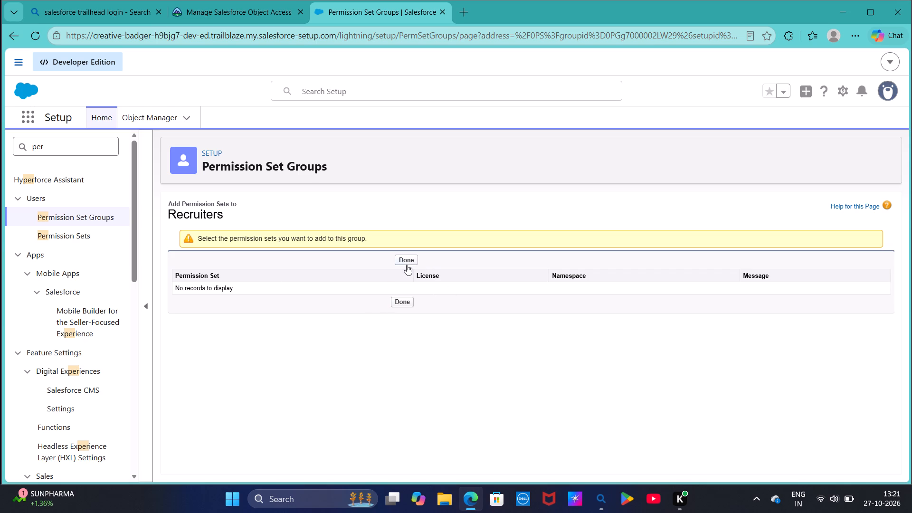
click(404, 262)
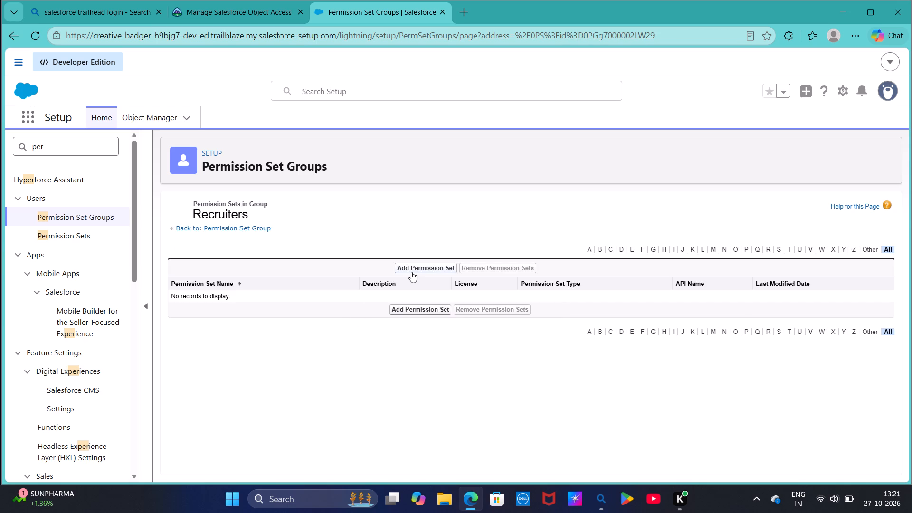
Add the Manage Position permission set to the Recruiters group, finding it among the permission sets starting with M.
click(410, 268)
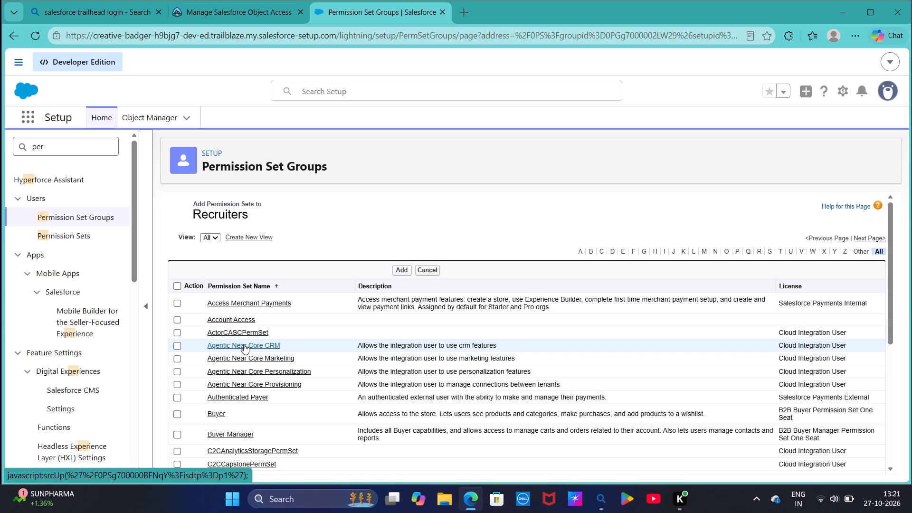
click(703, 250)
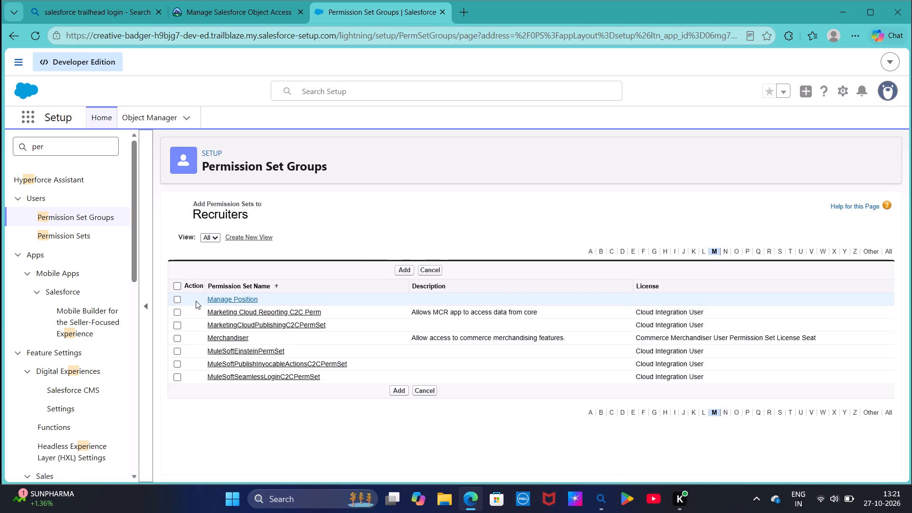
click(174, 298)
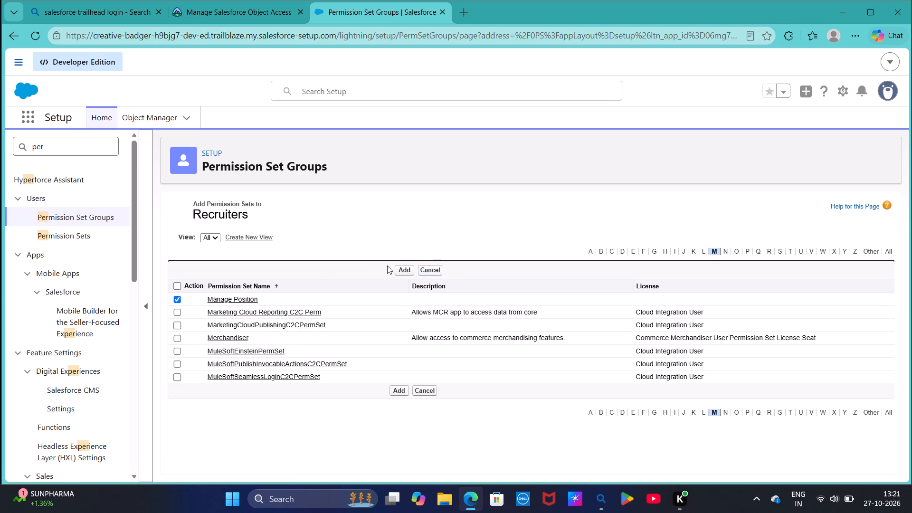
click(401, 270)
click(403, 302)
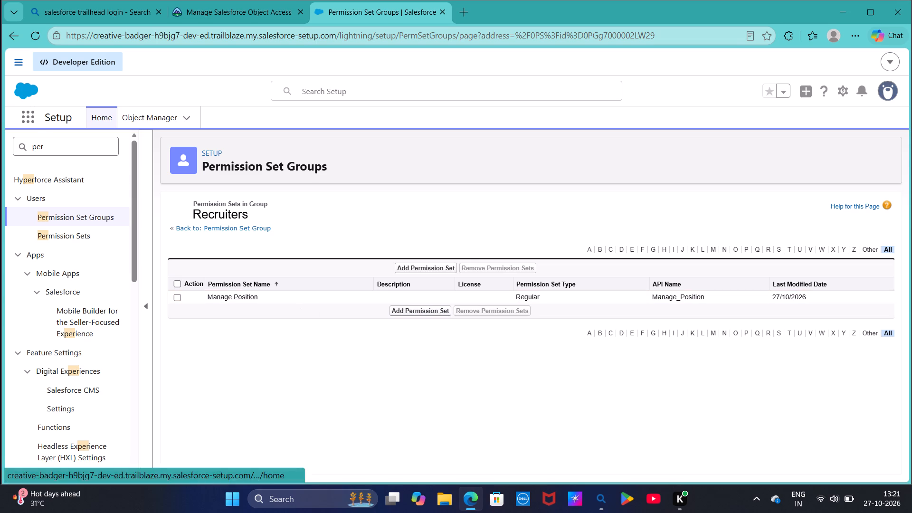
Return to the Trailhead Control Access to Objects unit and submit the challenge for checking.
click(237, 7)
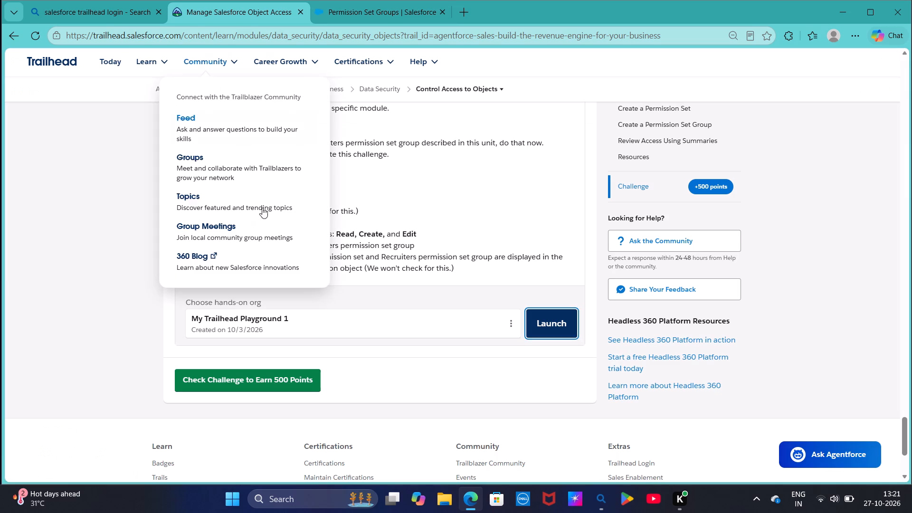
click(287, 377)
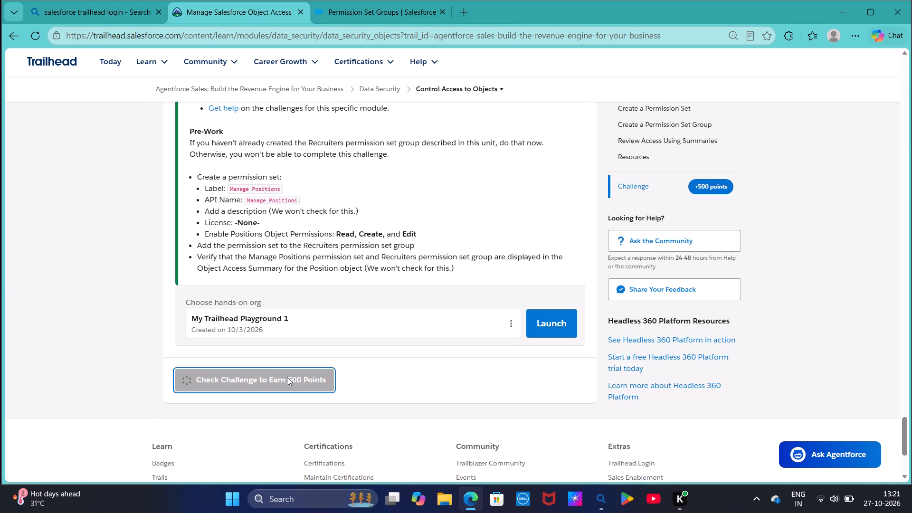
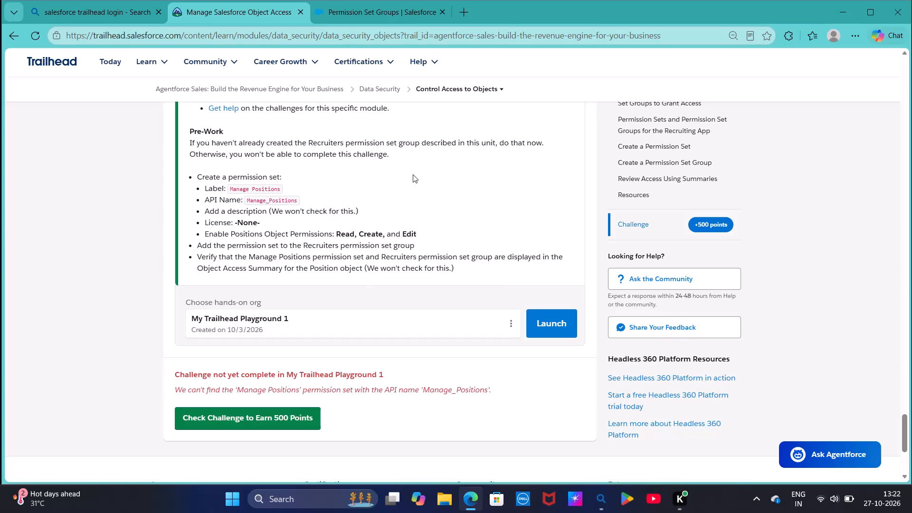
Switch back to Salesforce Setup, where the permission sets in the Recruiters permission set group are listed.
click(426, 9)
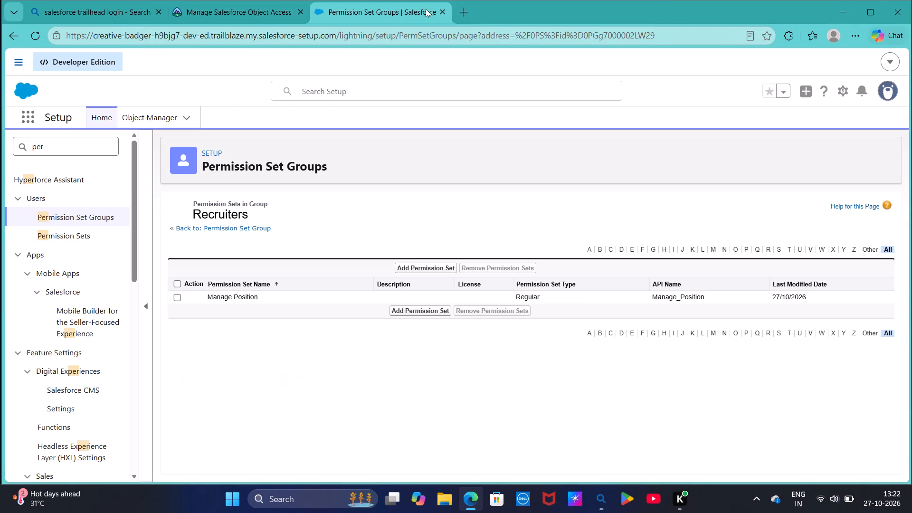
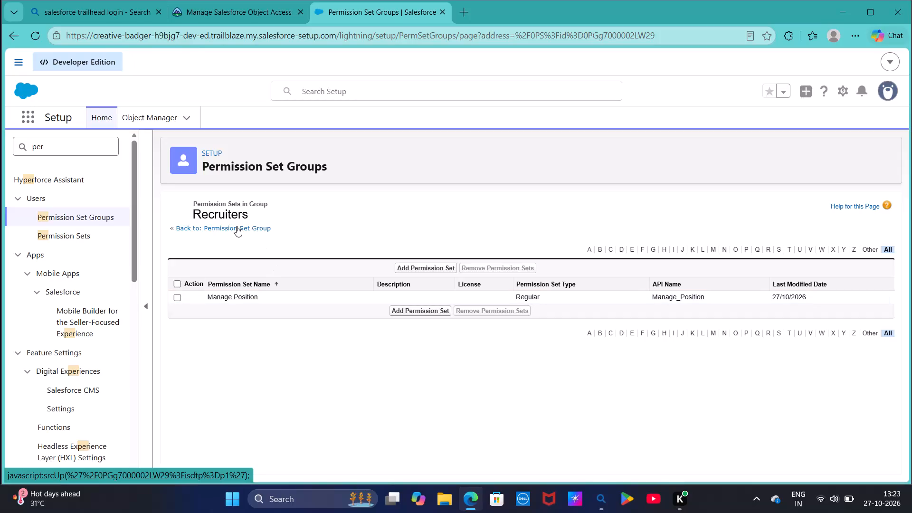
Leave the Recruiters group's permission set list and open the Manage Position permission set from the permission sets starting with M.
click(231, 227)
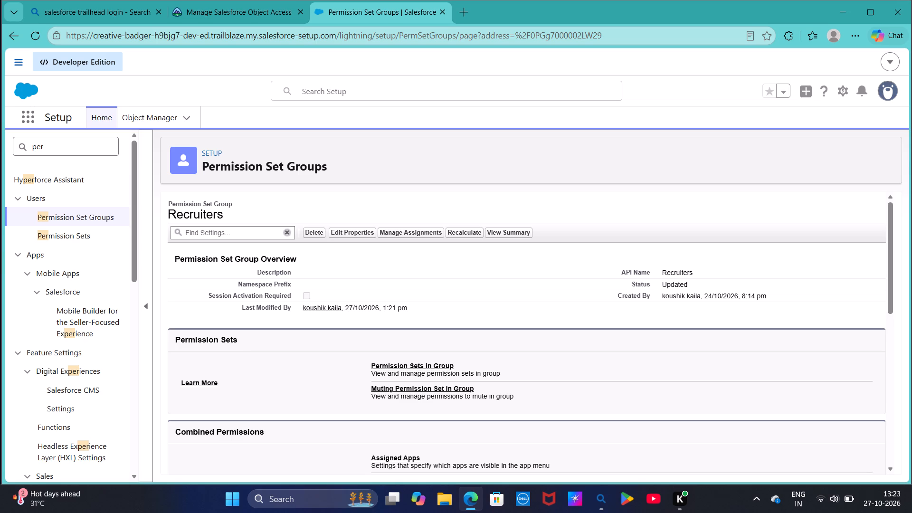
click(78, 234)
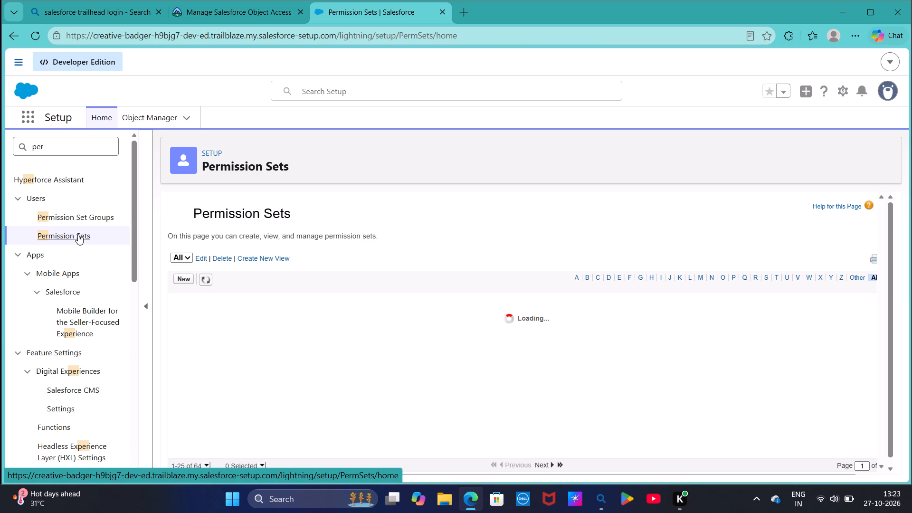
click(698, 279)
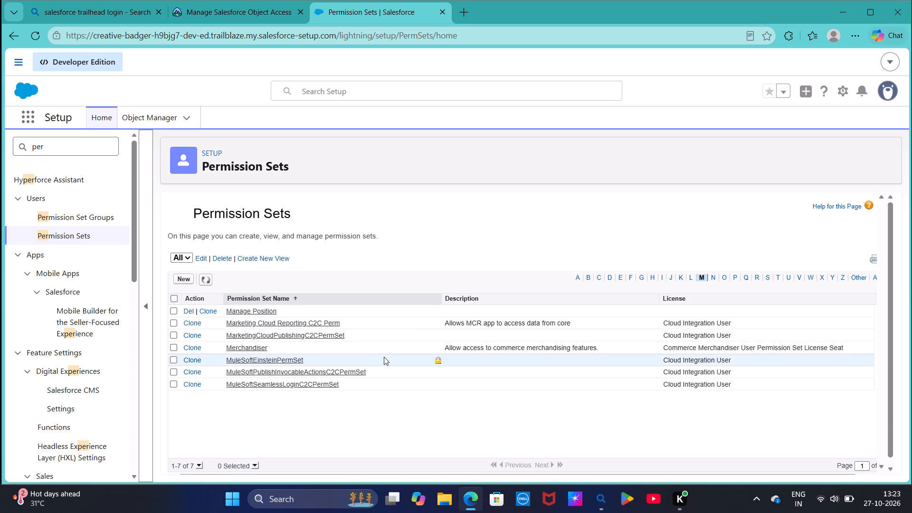
click(255, 308)
click(255, 308)
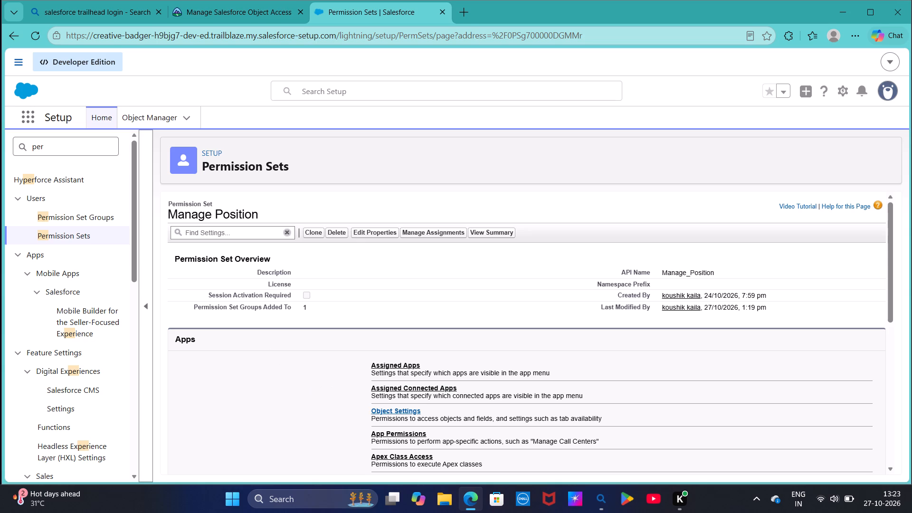
Open the Positions object's settings within the Manage Position permission set.
click(388, 413)
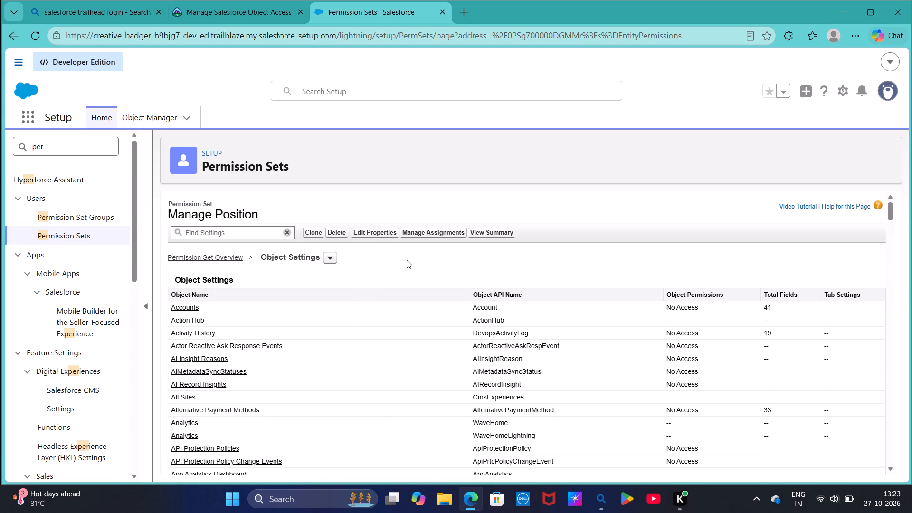
scroll(176, 417, down, 8)
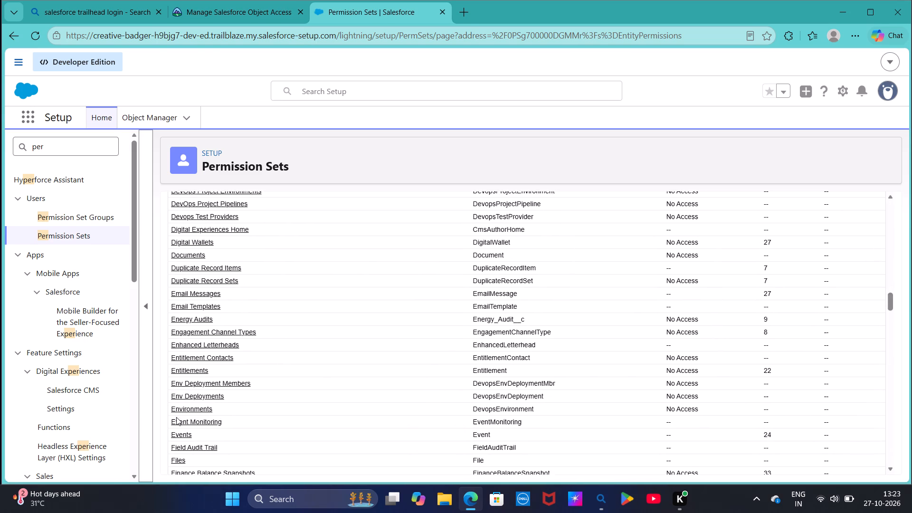
scroll(176, 417, down, 7)
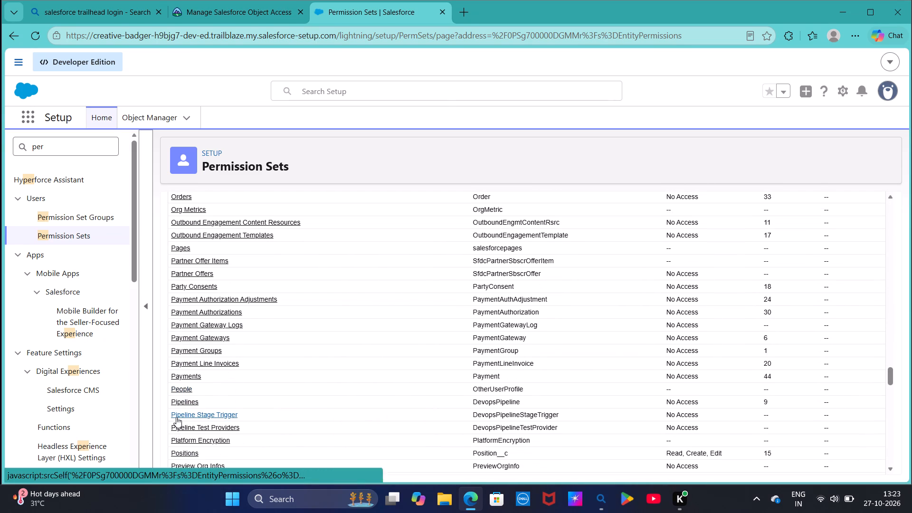
scroll(176, 417, down, 1)
click(191, 400)
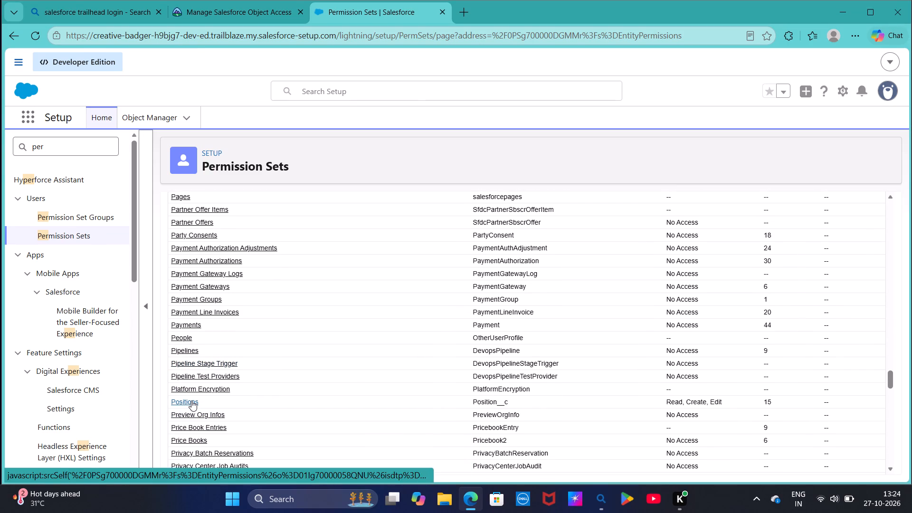
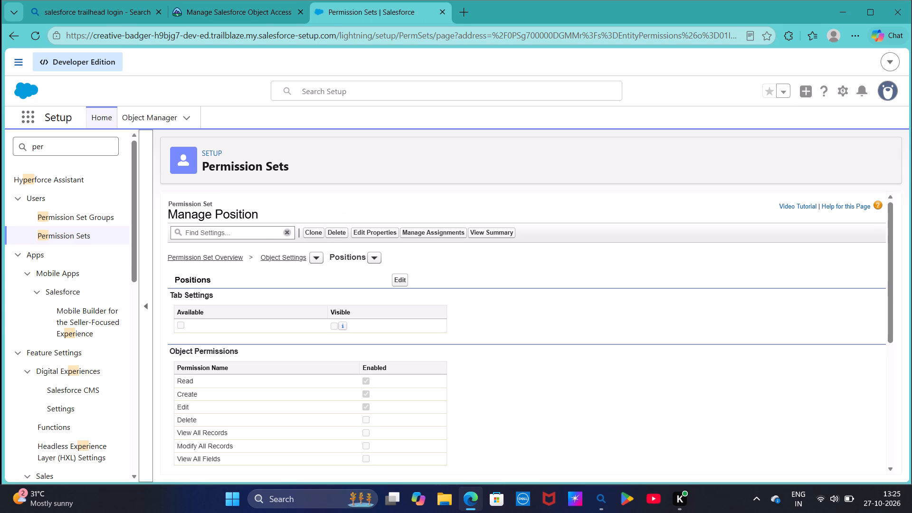
Return to the permission sets list, filter it to names starting with M, and open the Manage Position permission set.
click(83, 234)
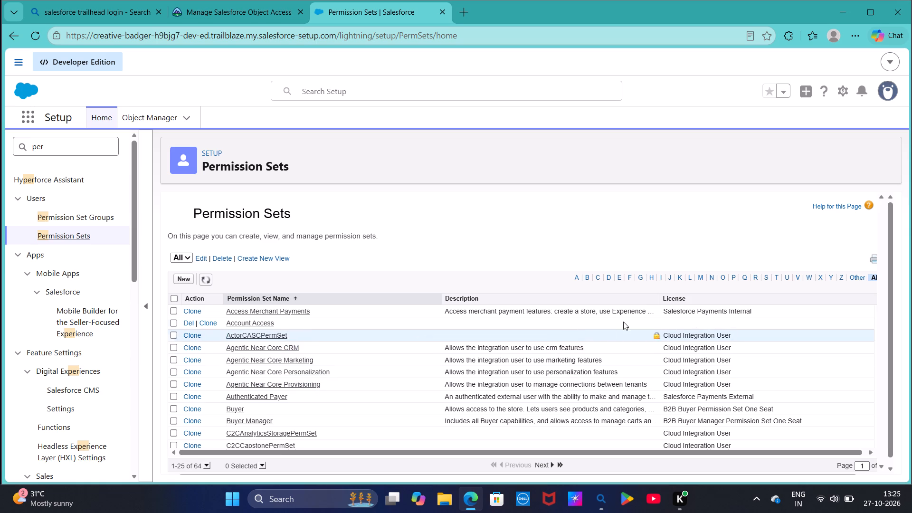
click(708, 278)
click(705, 277)
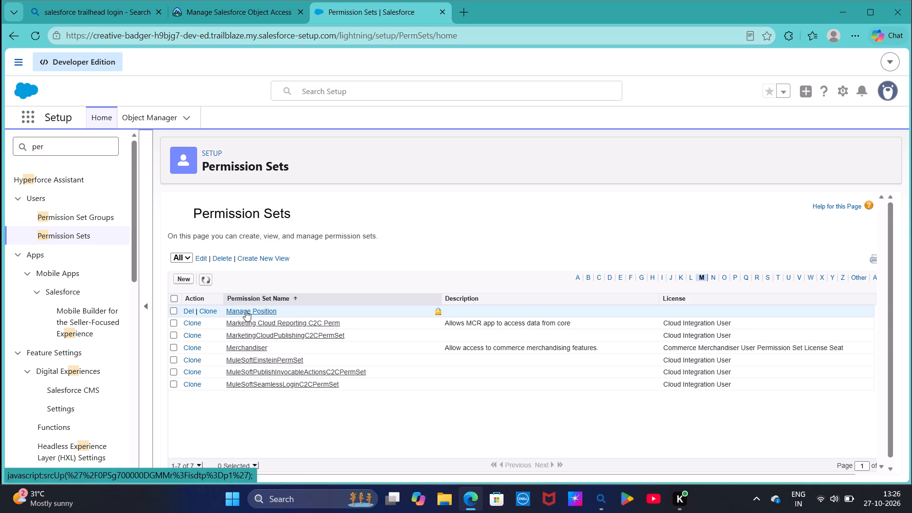
click(246, 311)
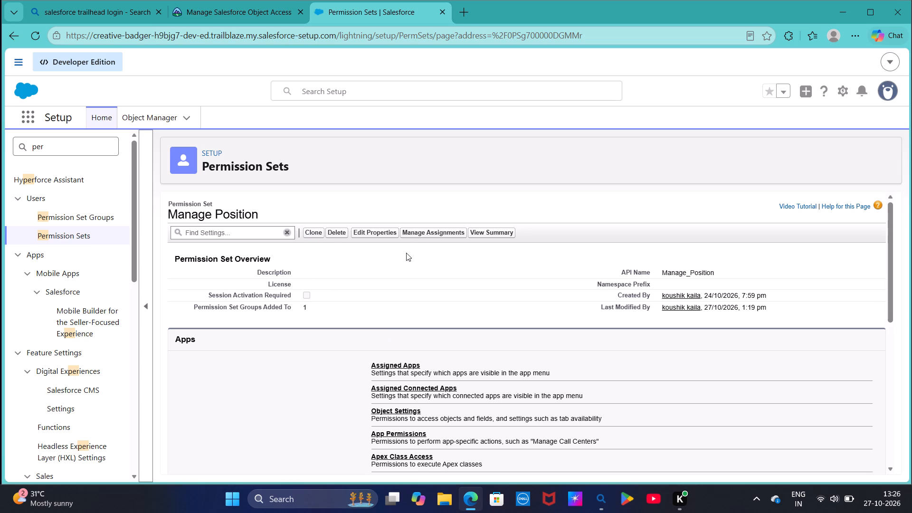
Change the permission set's label to Manage Positions and its API name to Manage_Positions, and save the properties.
click(380, 235)
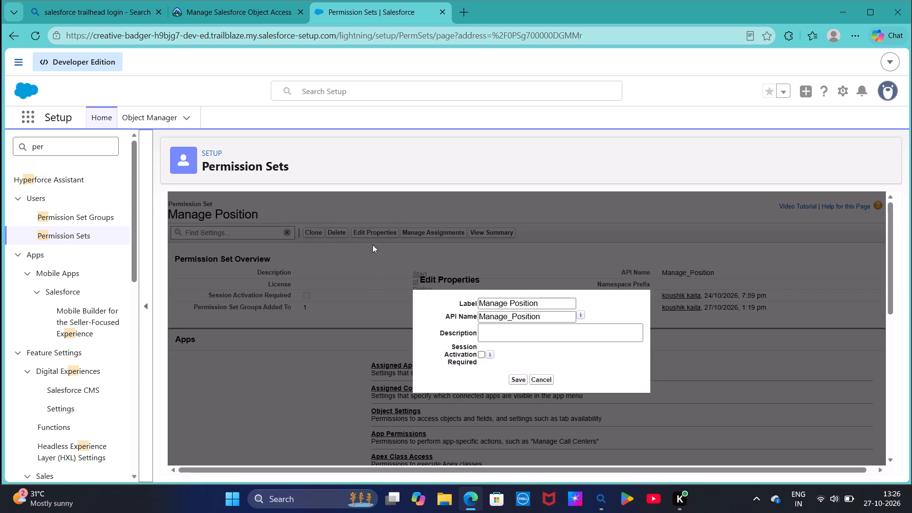
click(541, 303)
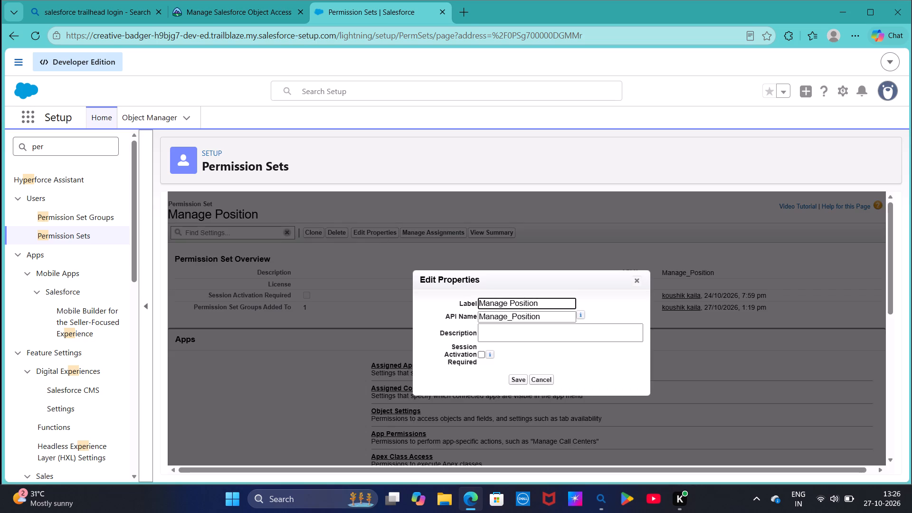
key(s)
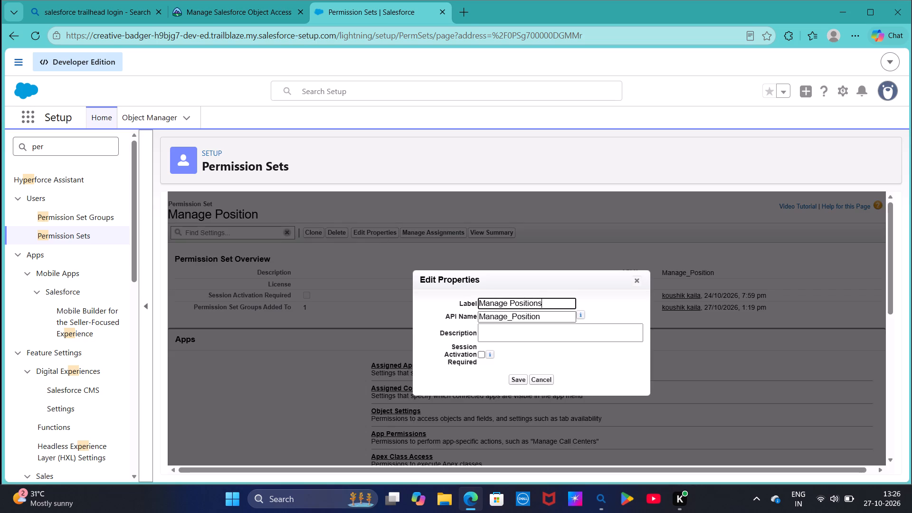
click(552, 320)
key(s)
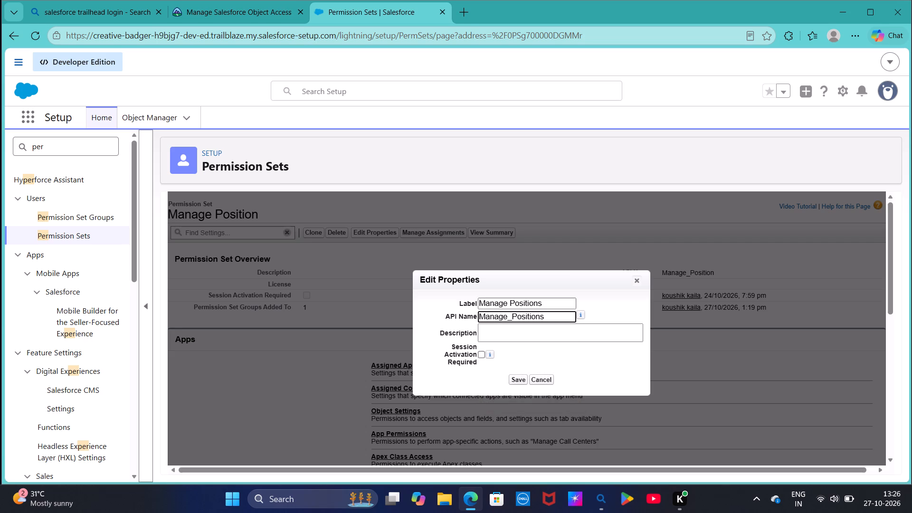
click(523, 378)
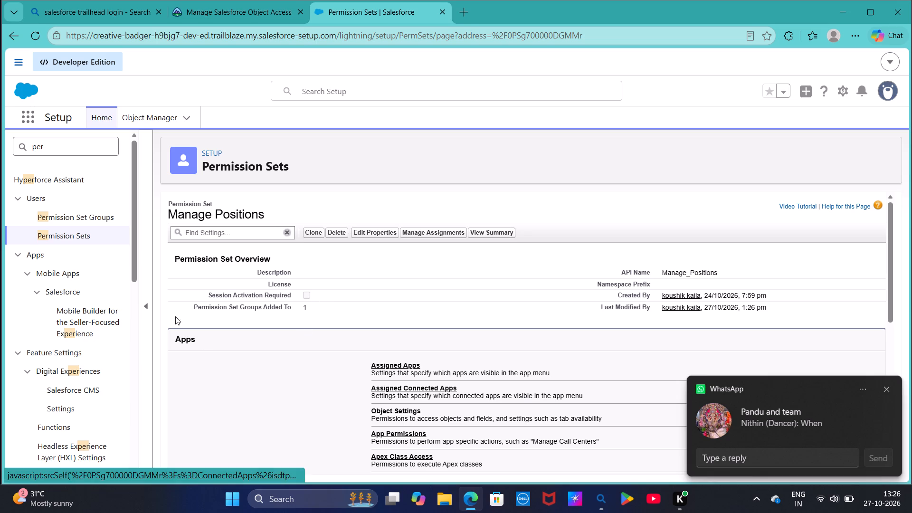
Switch to the Trailhead Control Access to Objects unit and recheck the challenge for 500 points.
click(225, 9)
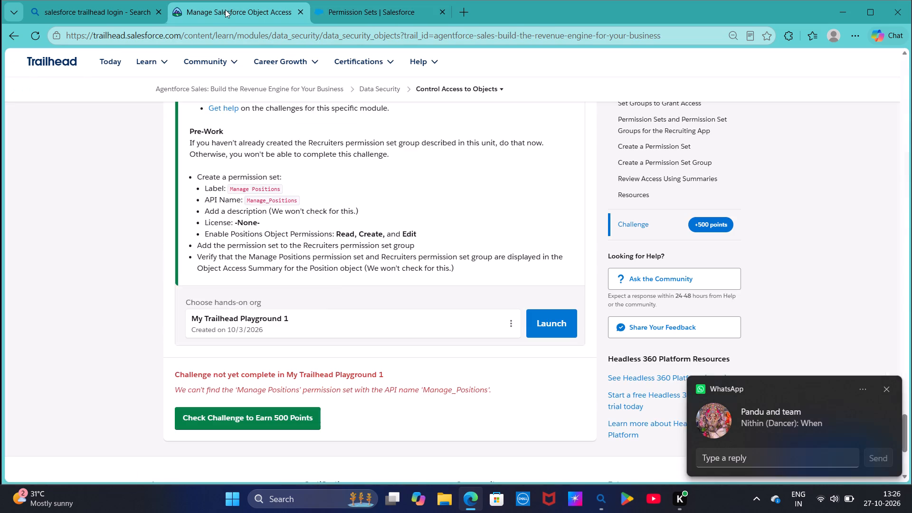
click(265, 412)
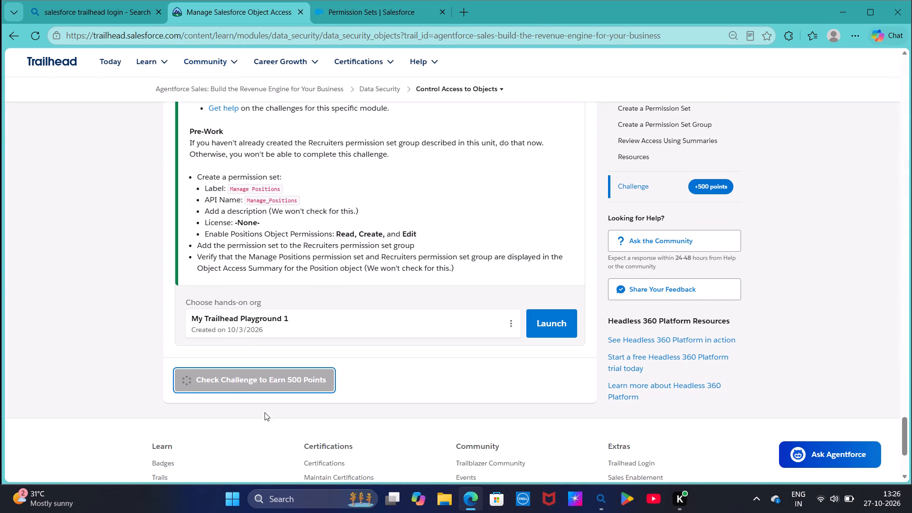
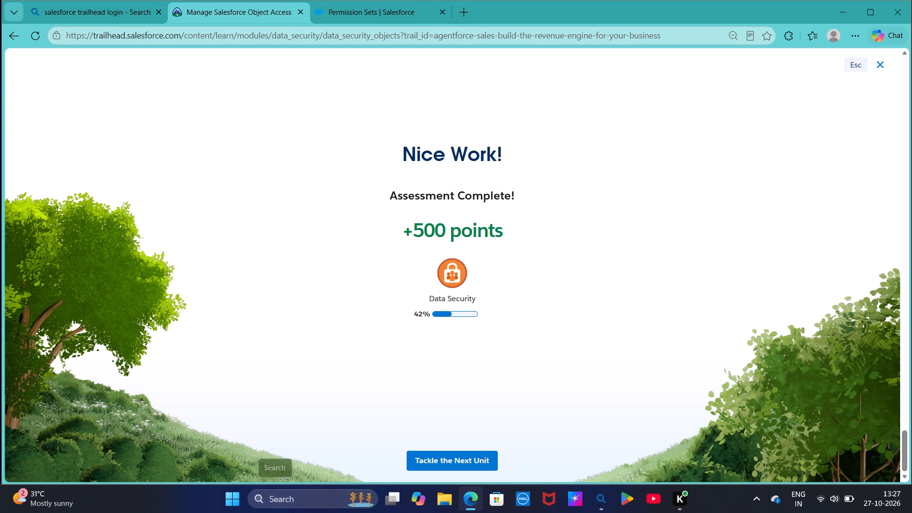
Continue to the next unit, Control Access to Fields, and bring up its hands-on challenge requirements.
click(453, 462)
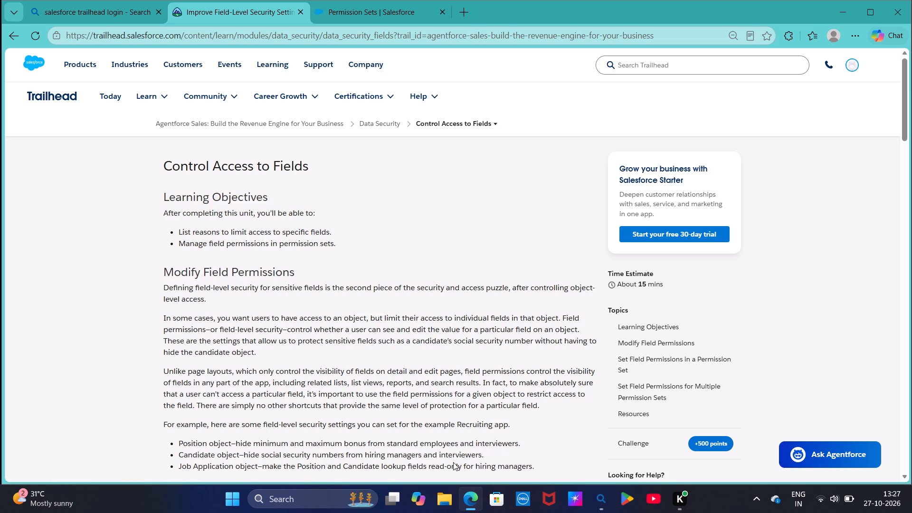
scroll(357, 323, down, 15)
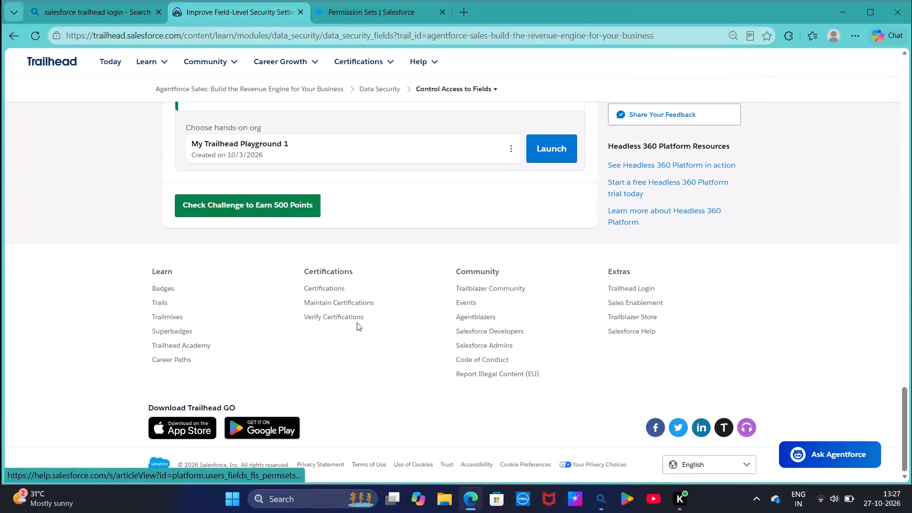
scroll(357, 323, up, 4)
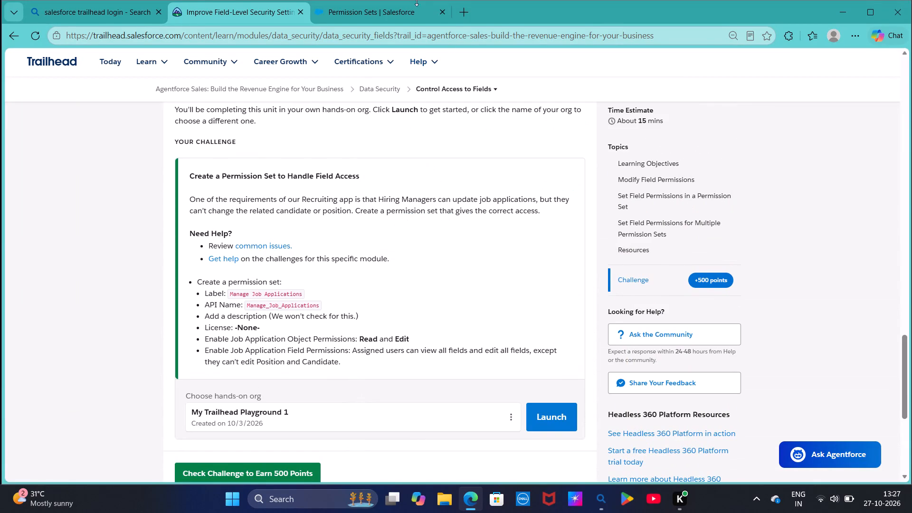
Close the old Permission Sets page and launch My Trailhead Playground 1 from the challenge.
click(404, 9)
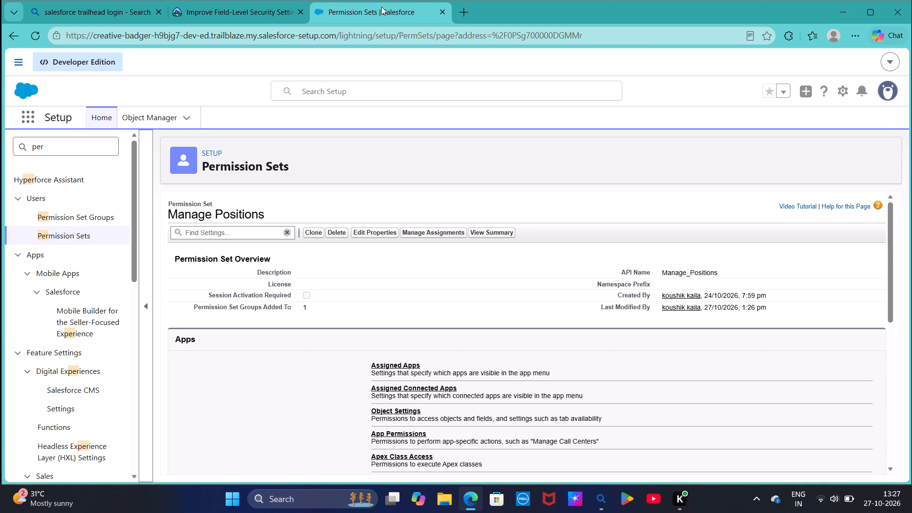
click(441, 11)
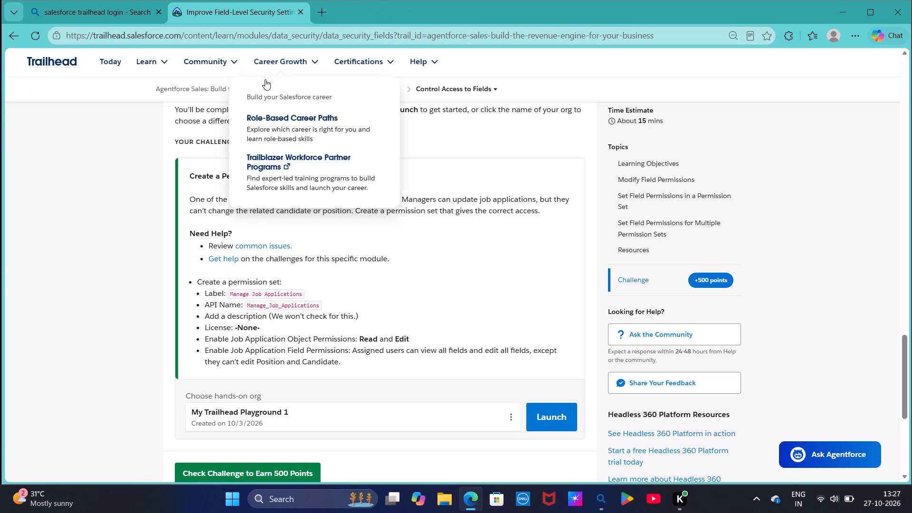
click(543, 415)
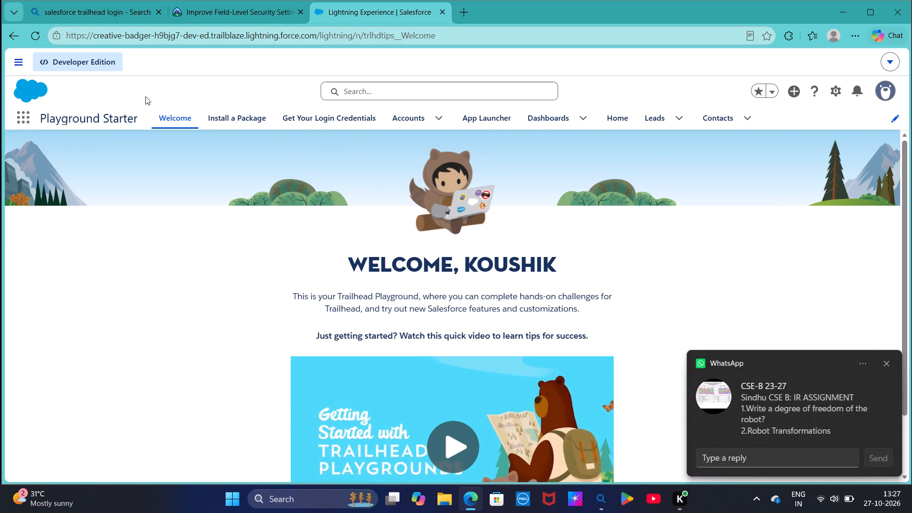
Switch the playground to the Service app and open Setup.
click(98, 123)
click(28, 122)
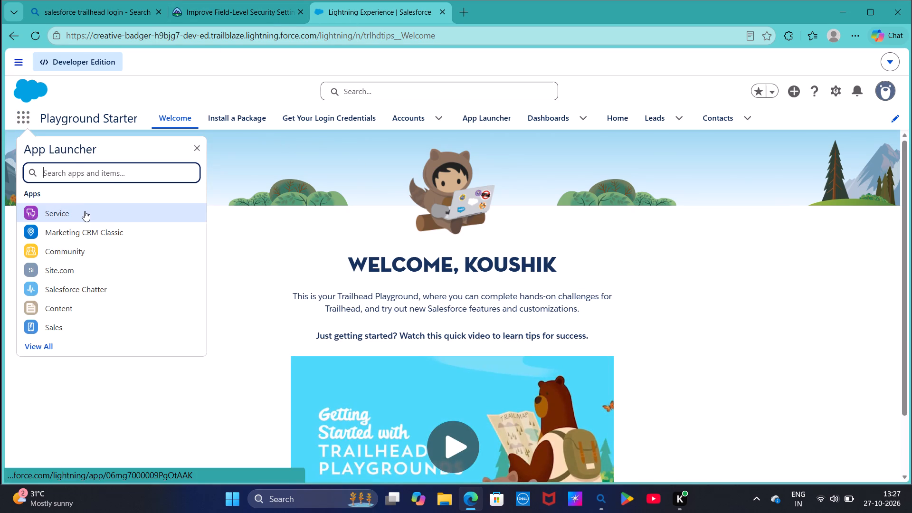
click(85, 211)
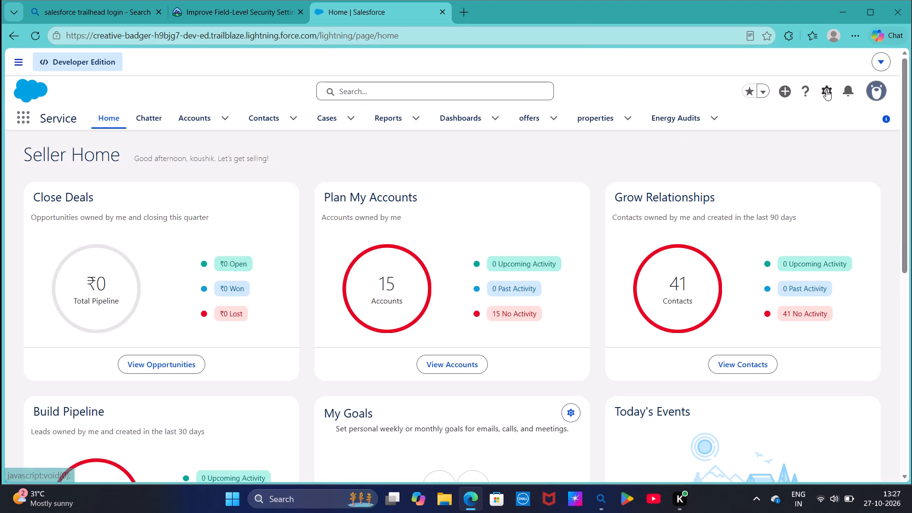
click(826, 90)
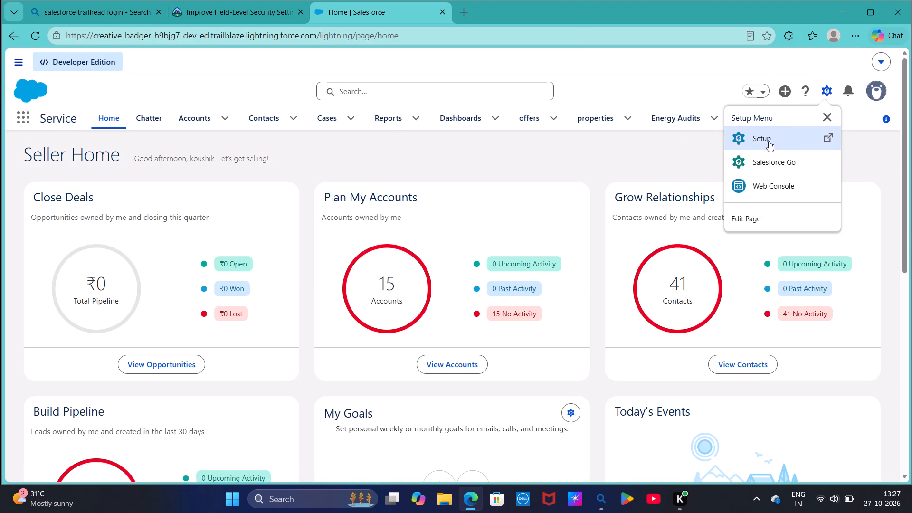
click(766, 139)
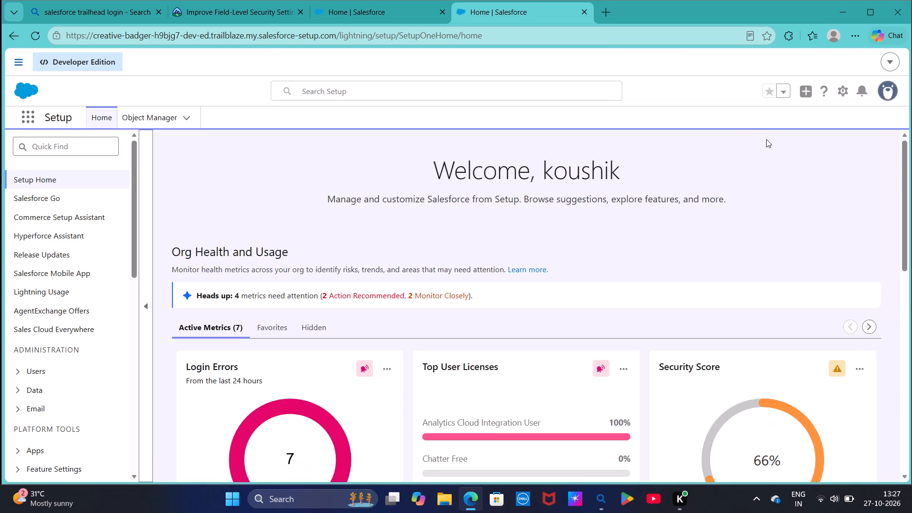
Search Setup for "per", open Permission Sets, and start a new permission set.
click(96, 143)
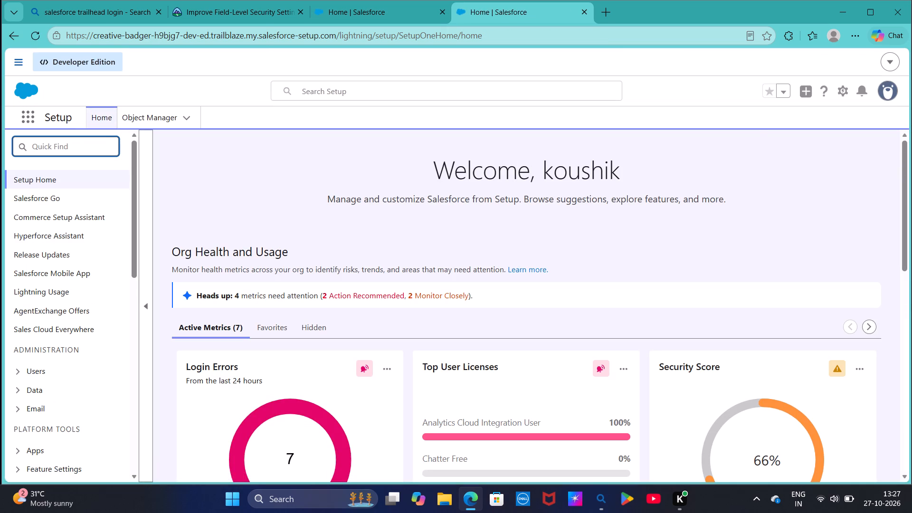
text(per)
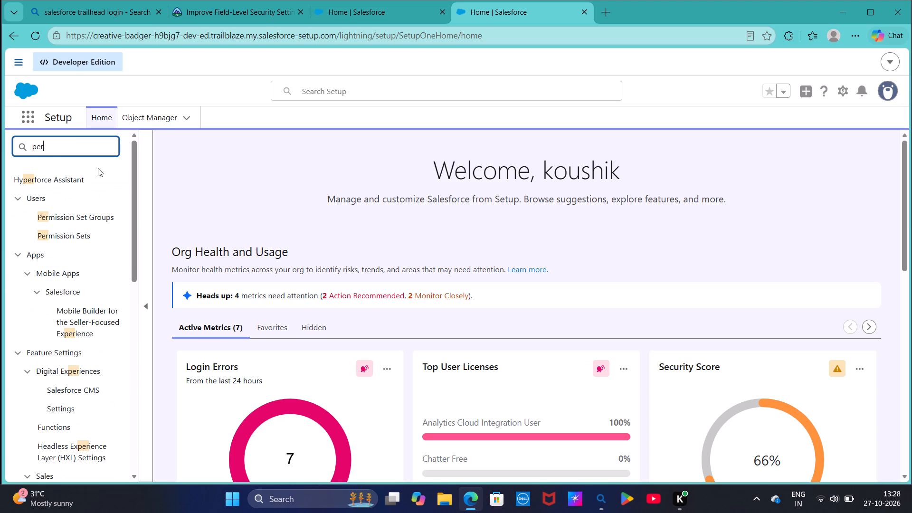
click(76, 239)
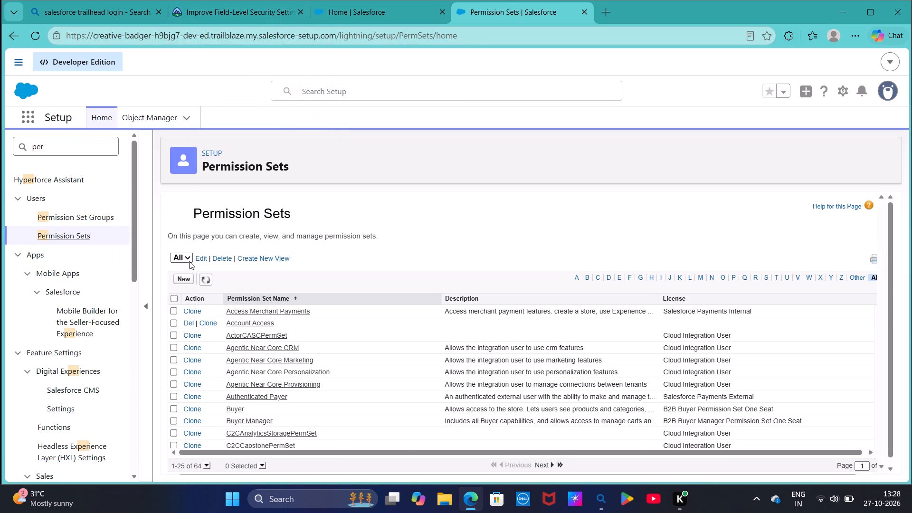
click(186, 275)
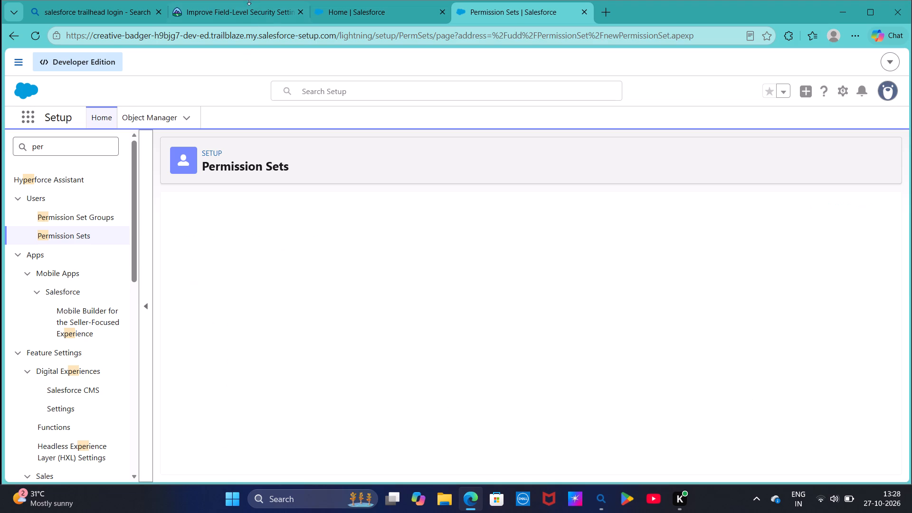
Close the spare Home page and save the new permission set with label Manage Job Applications, copied from the challenge, and API name Manage_Job_Applications.
click(238, 7)
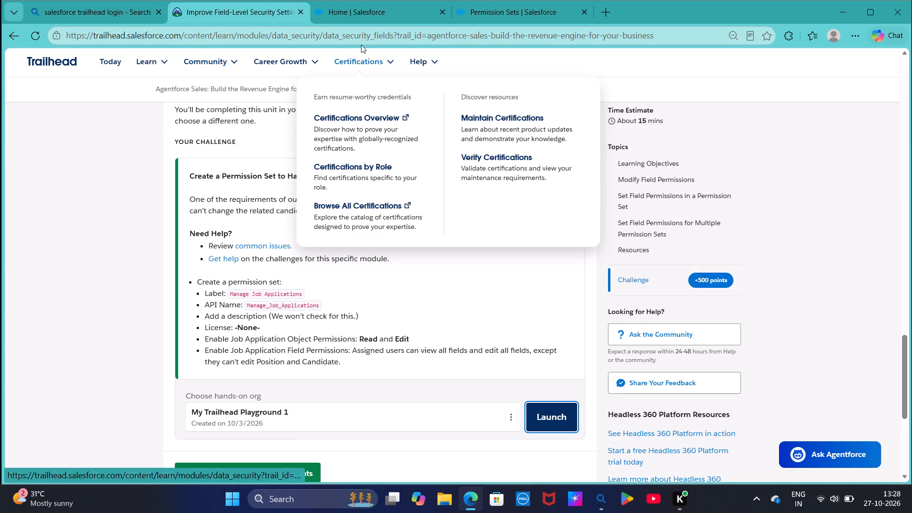
click(438, 13)
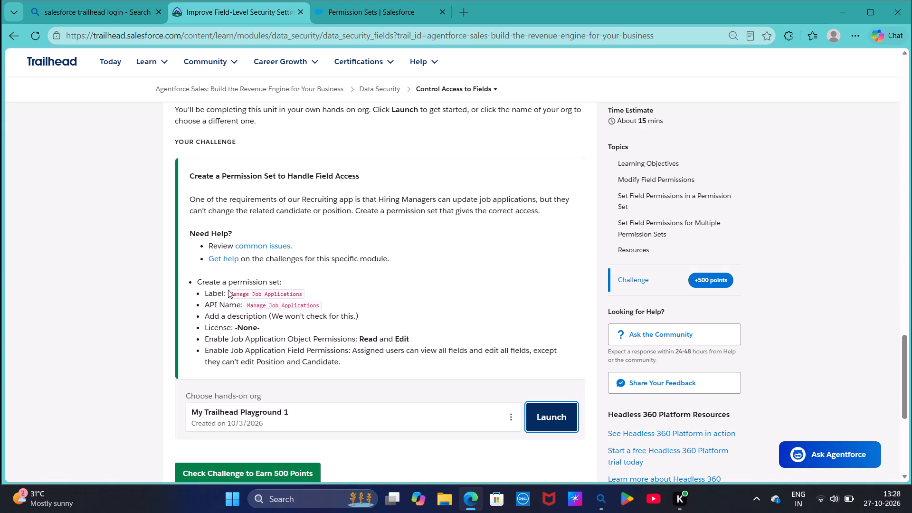
drag(230, 295, 269, 292)
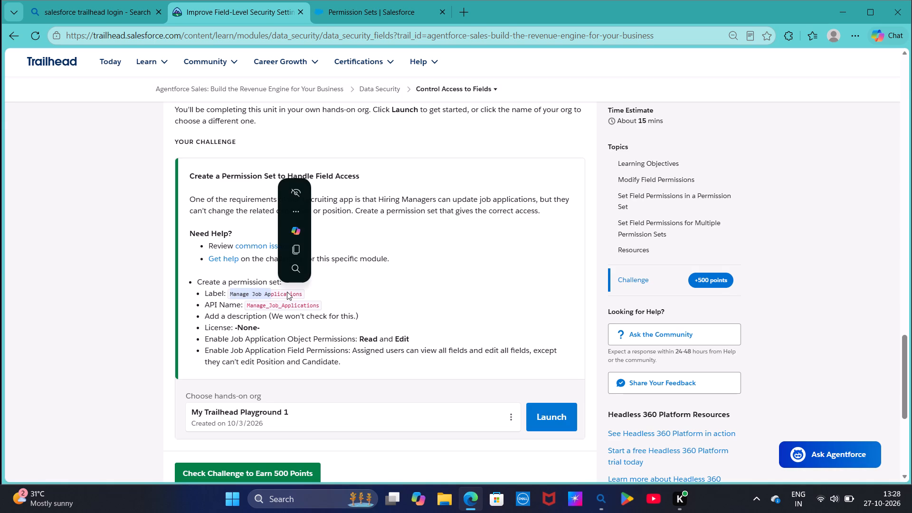
click(334, 288)
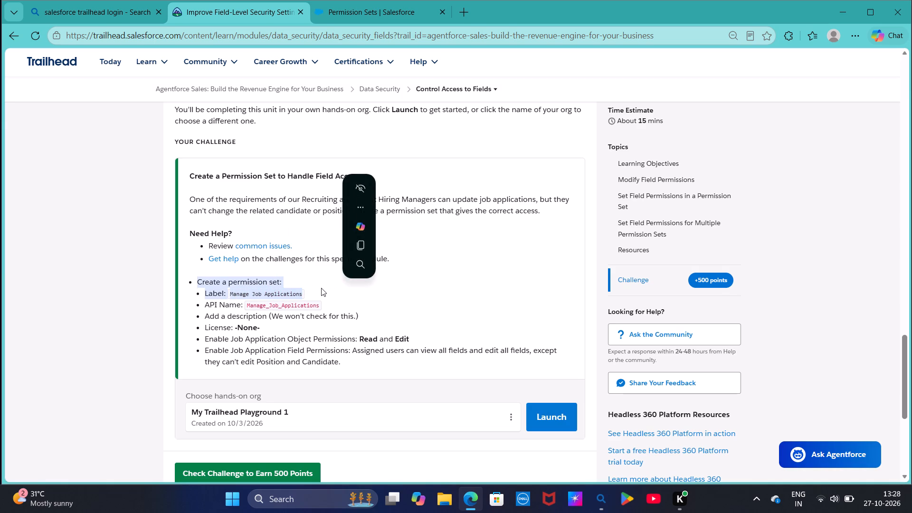
click(320, 289)
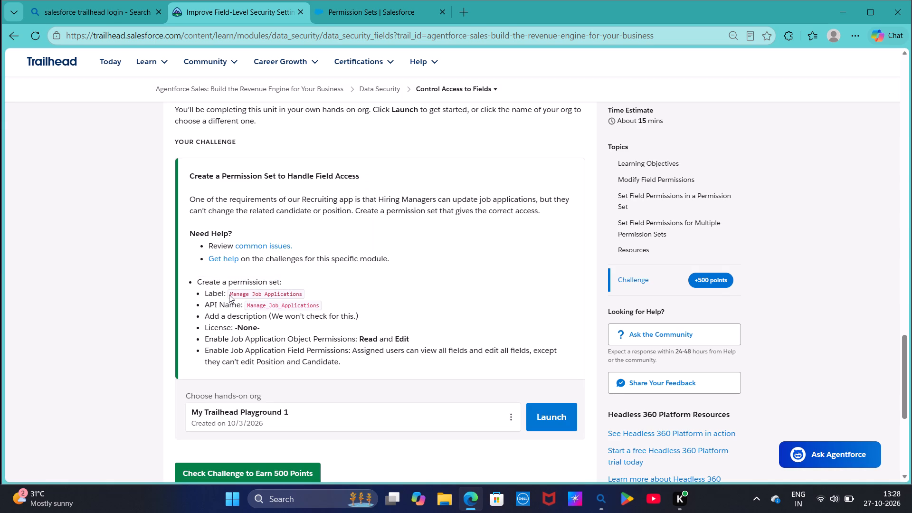
drag(230, 293, 238, 293)
drag(238, 293, 301, 292)
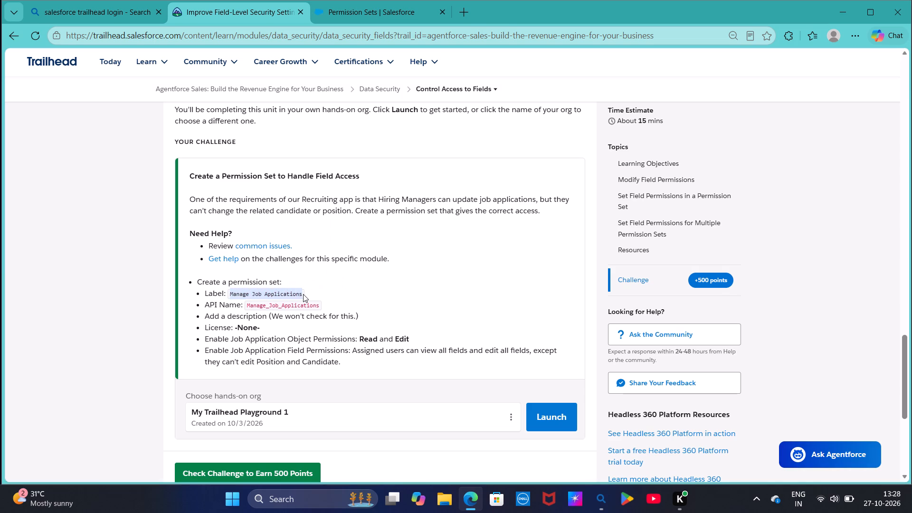
key(ctrl+c)
click(387, 20)
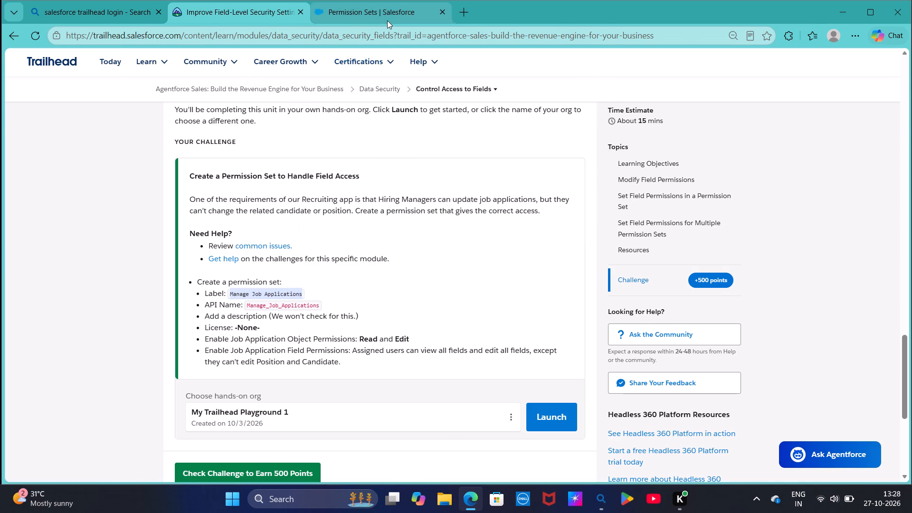
click(332, 293)
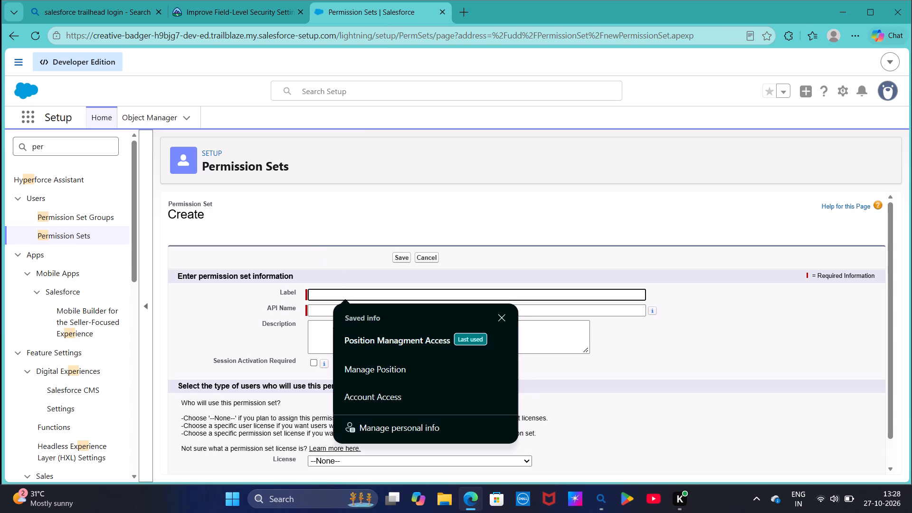
key(ctrl+v)
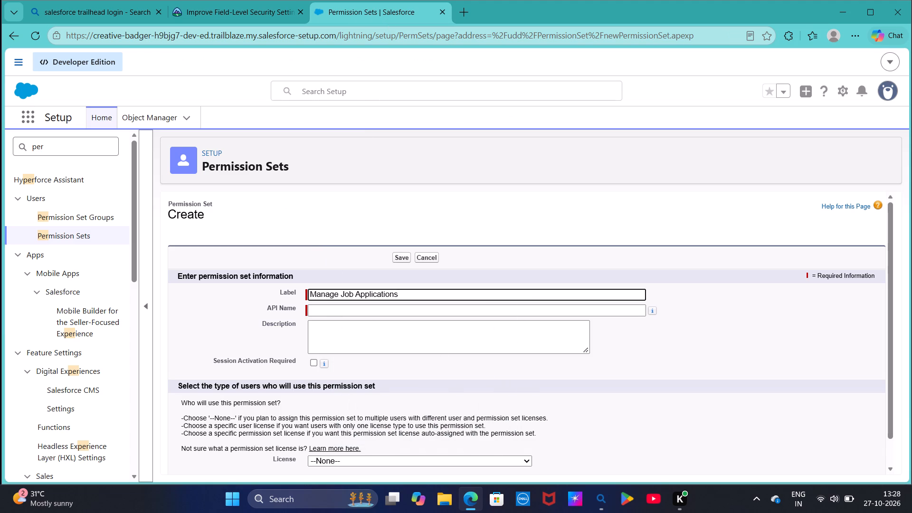
click(332, 305)
click(265, 15)
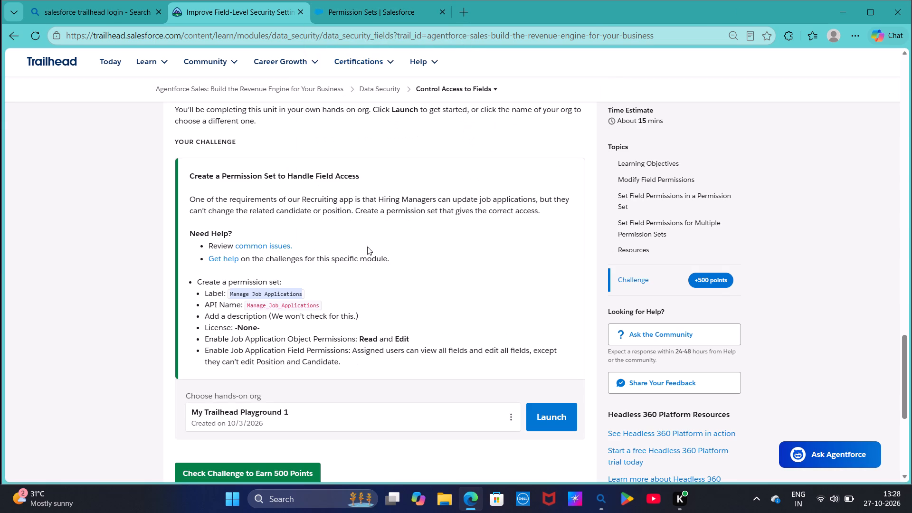
click(378, 19)
scroll(389, 345, down, 2)
click(404, 458)
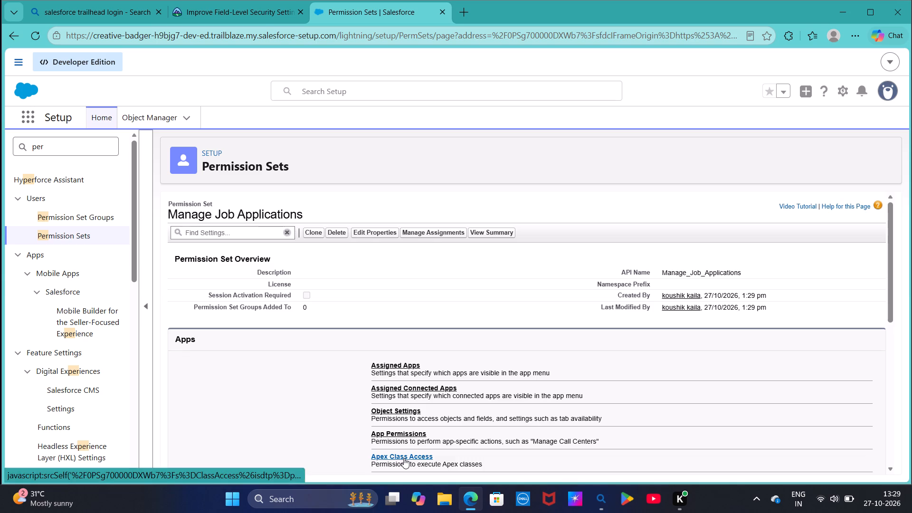
Check the challenge requirements again and open Object Settings for the Manage Job Applications permission set.
click(269, 23)
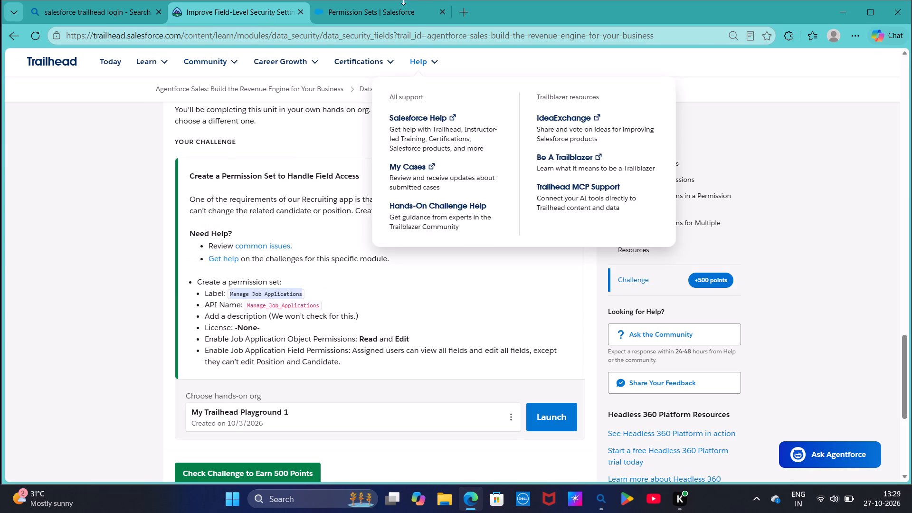
click(387, 12)
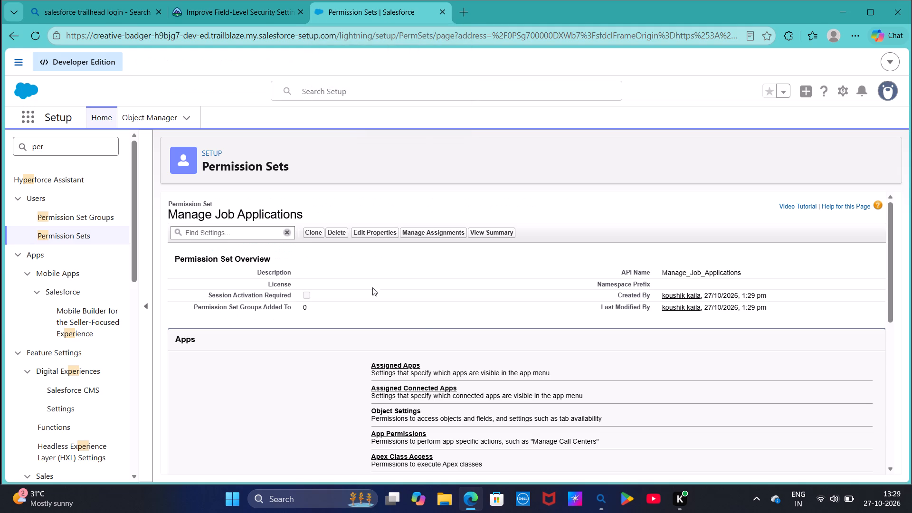
scroll(437, 392, down, 1)
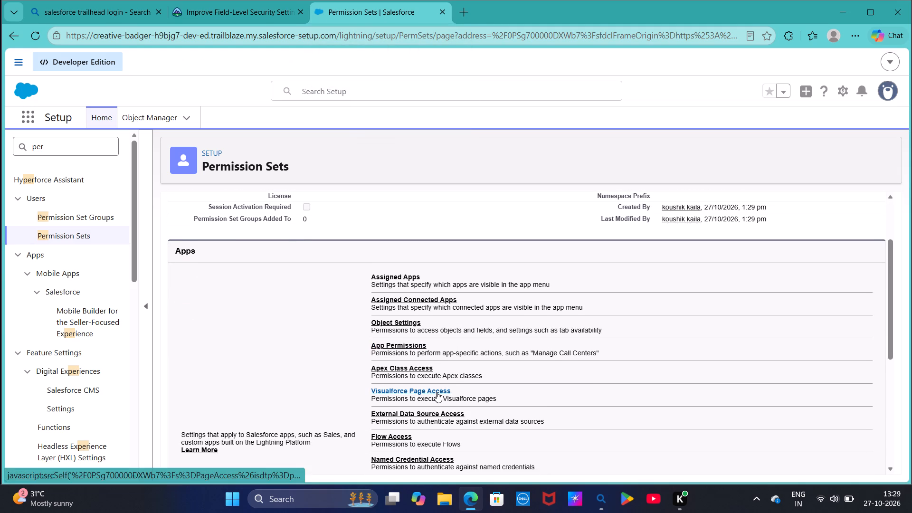
scroll(437, 392, down, 2)
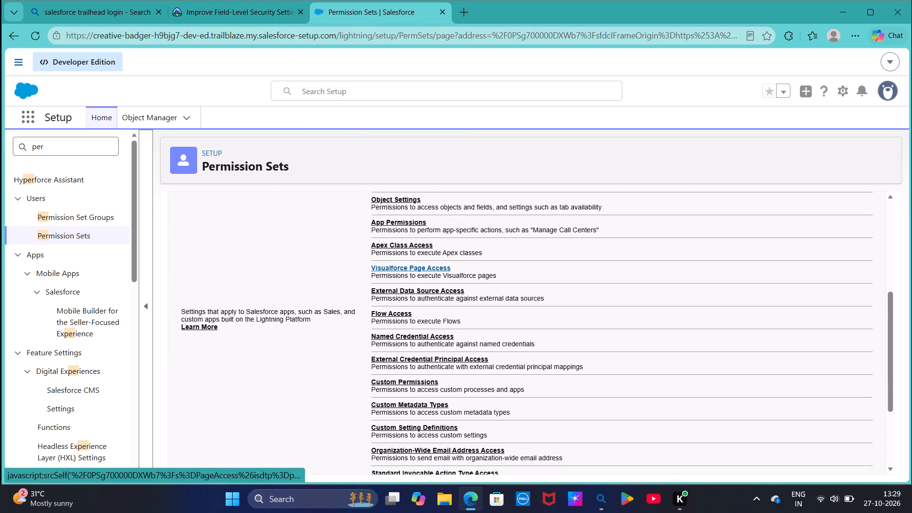
scroll(437, 392, down, 2)
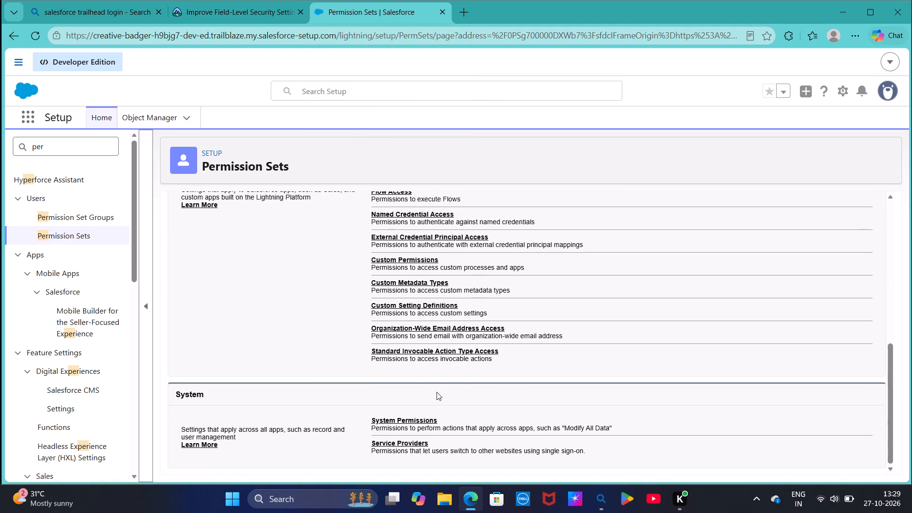
scroll(437, 392, up, 5)
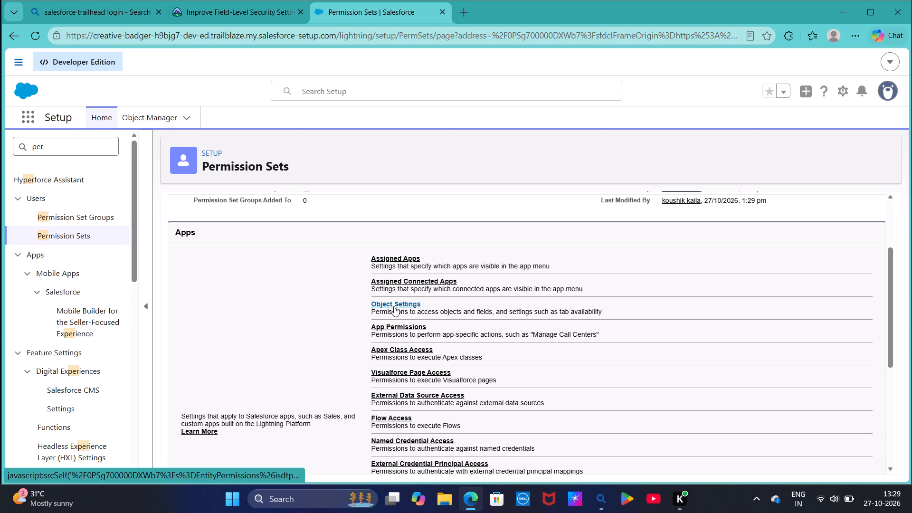
click(394, 306)
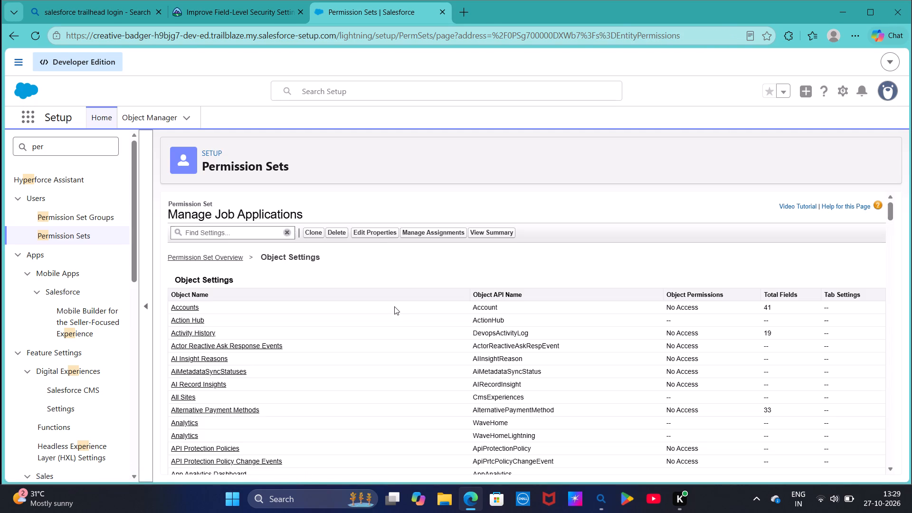
Look through the object settings list for the Job Application object and reread the object and field permissions the challenge requires.
scroll(269, 411, down, 7)
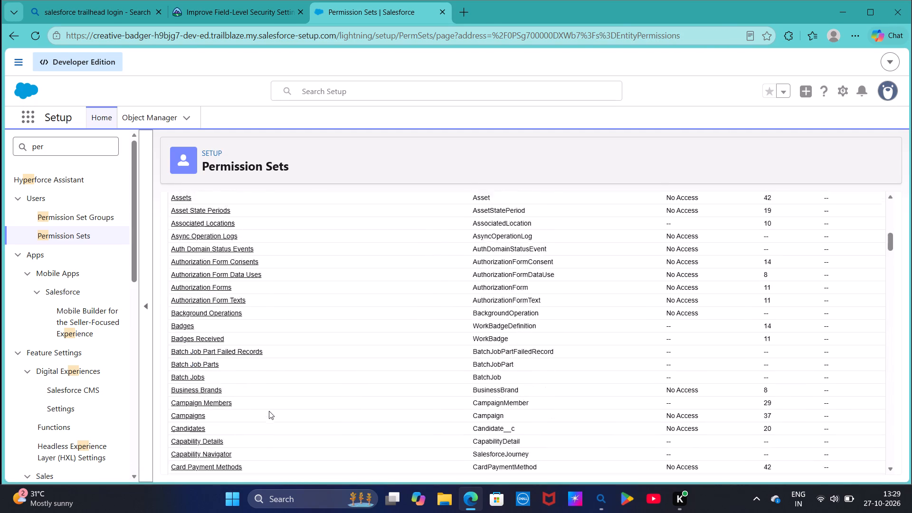
scroll(269, 411, down, 5)
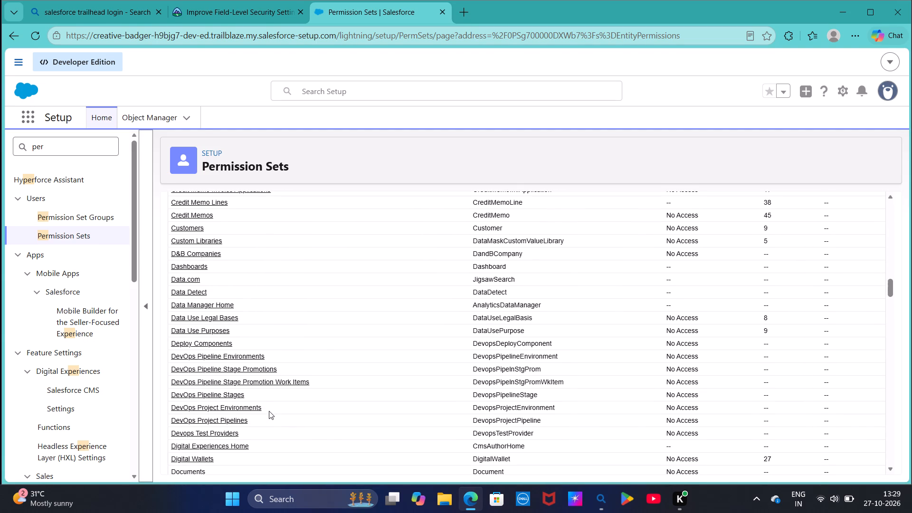
click(215, 19)
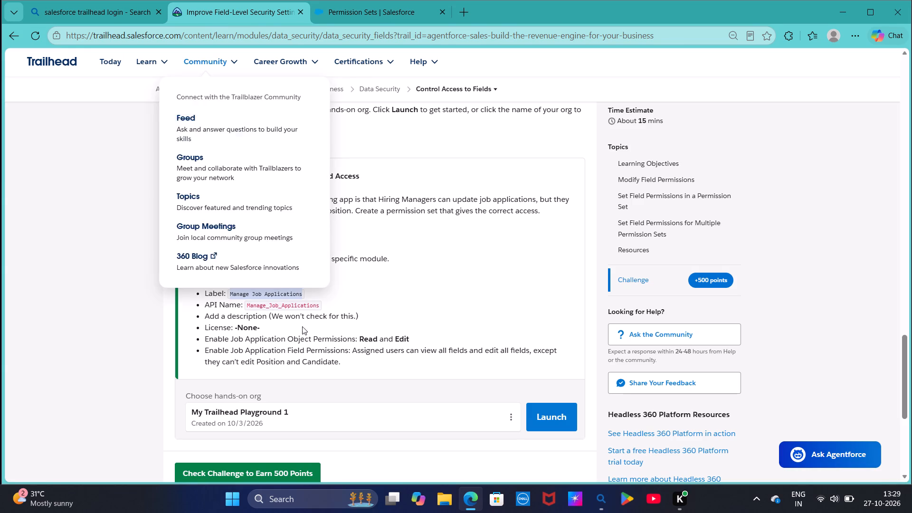
click(416, 290)
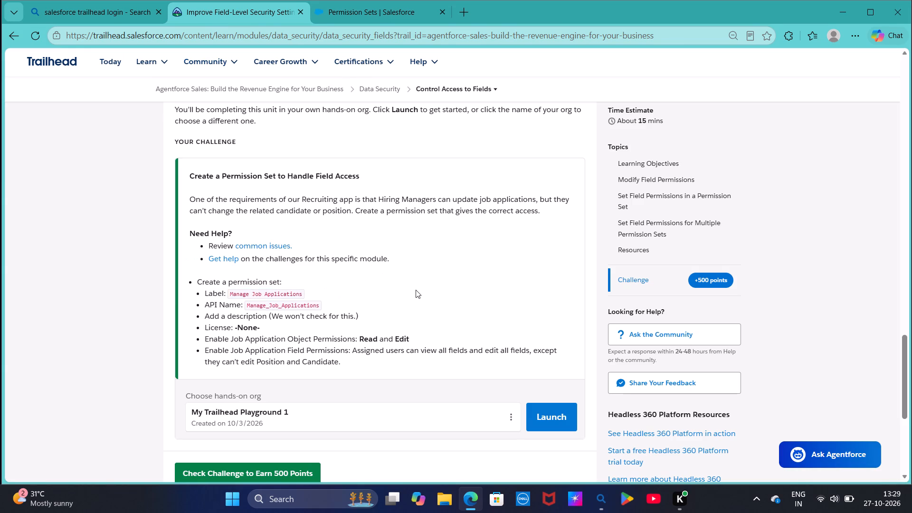
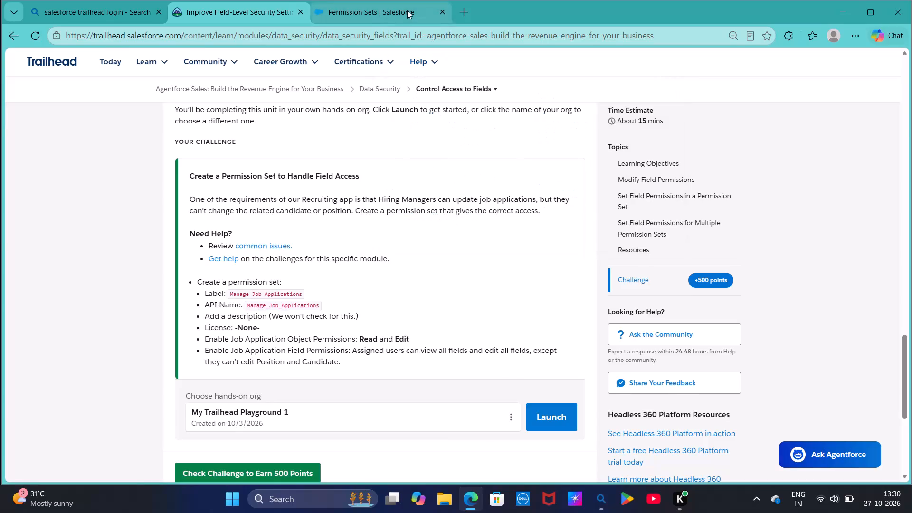
Reopen the Manage Job Applications permission set from the permission sets starting with M and go to its Object Settings.
click(407, 10)
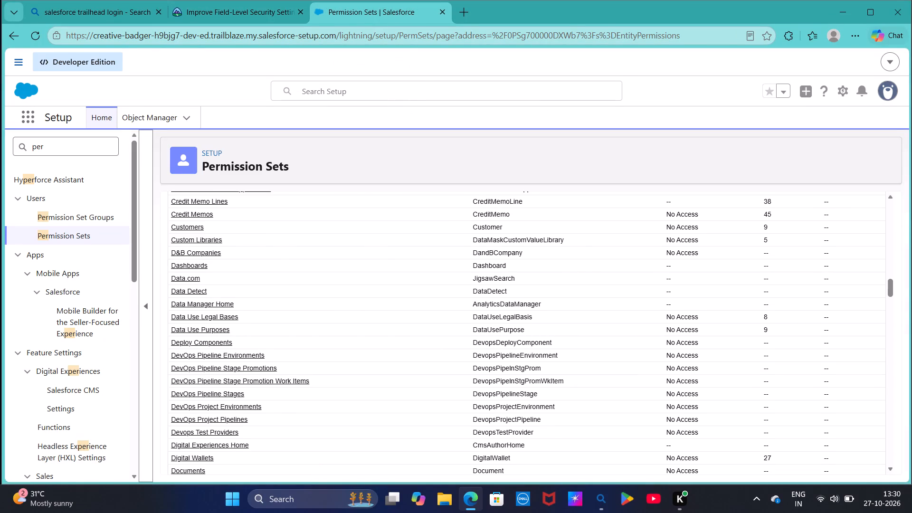
scroll(266, 162, up, 8)
scroll(210, 314, up, 16)
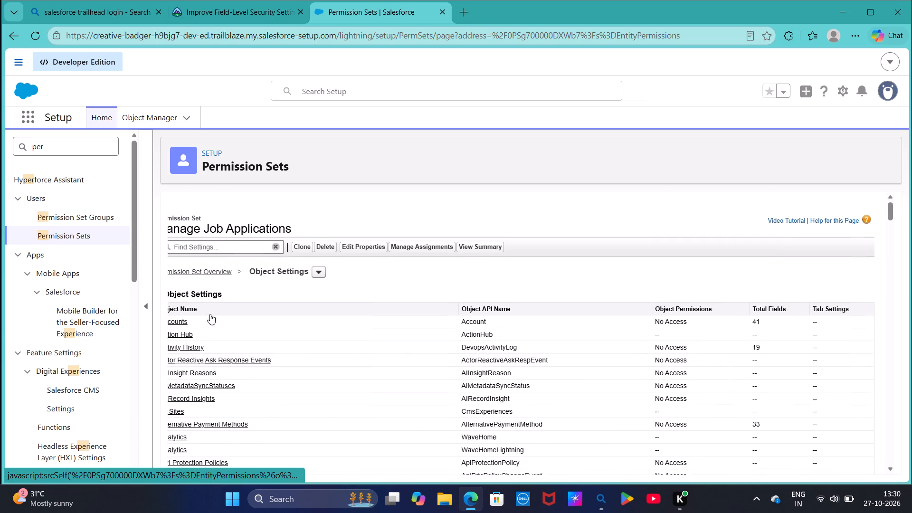
click(67, 232)
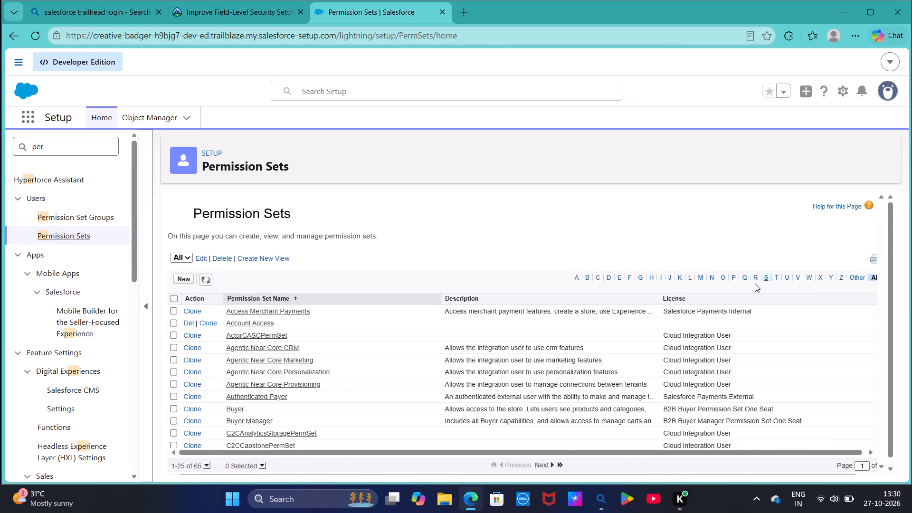
click(700, 275)
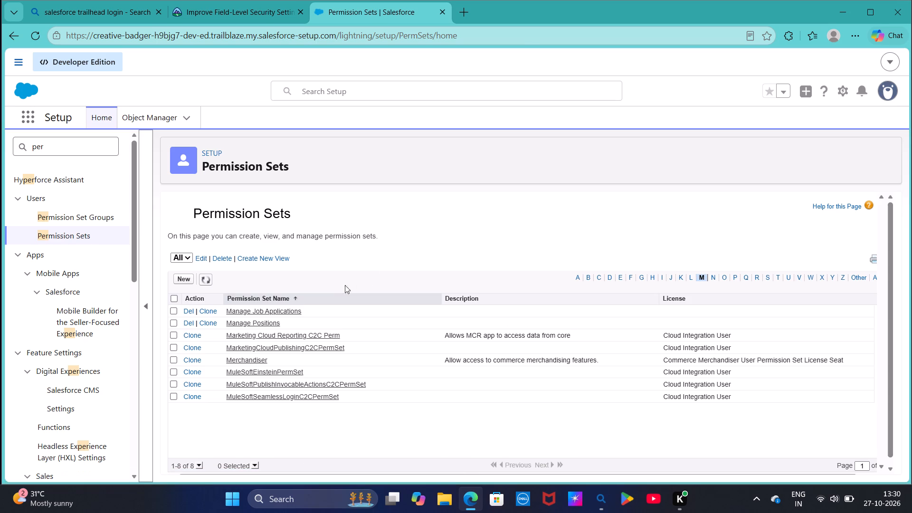
click(266, 310)
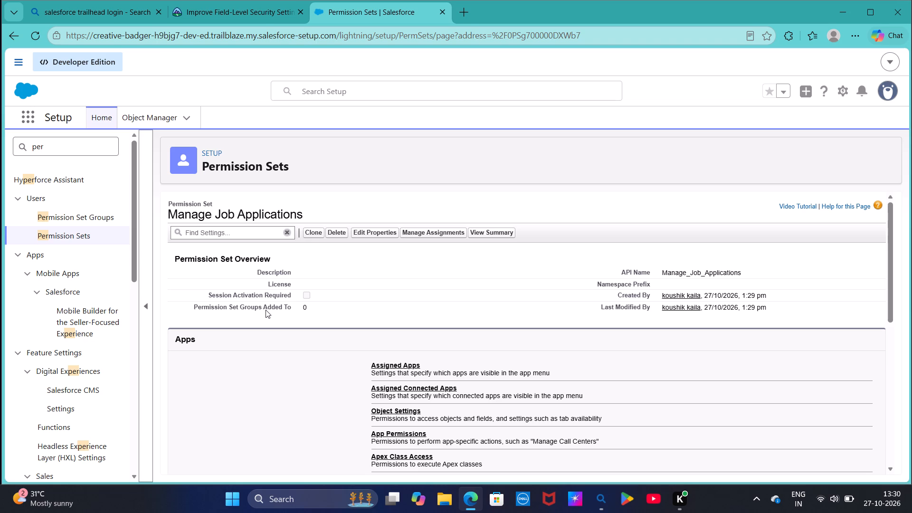
click(383, 407)
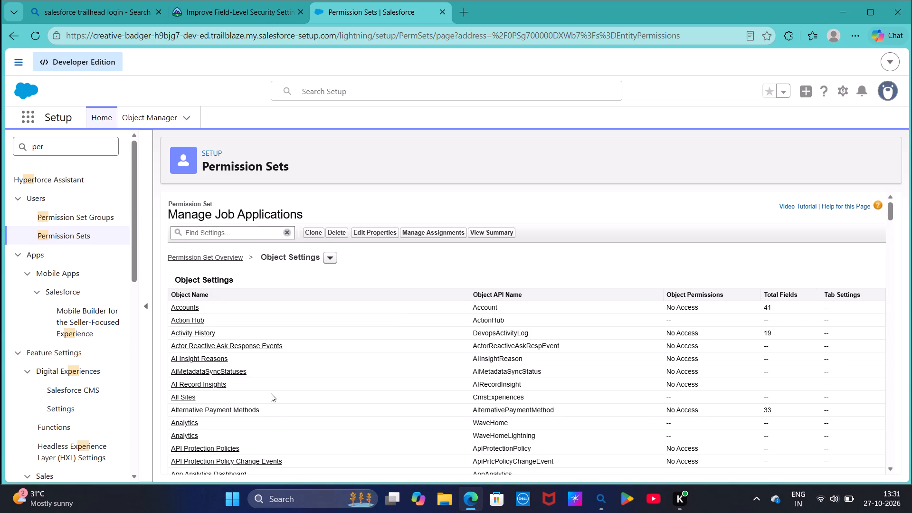
Find the Job Applications object in the permission set's object settings list and open it.
scroll(271, 393, down, 9)
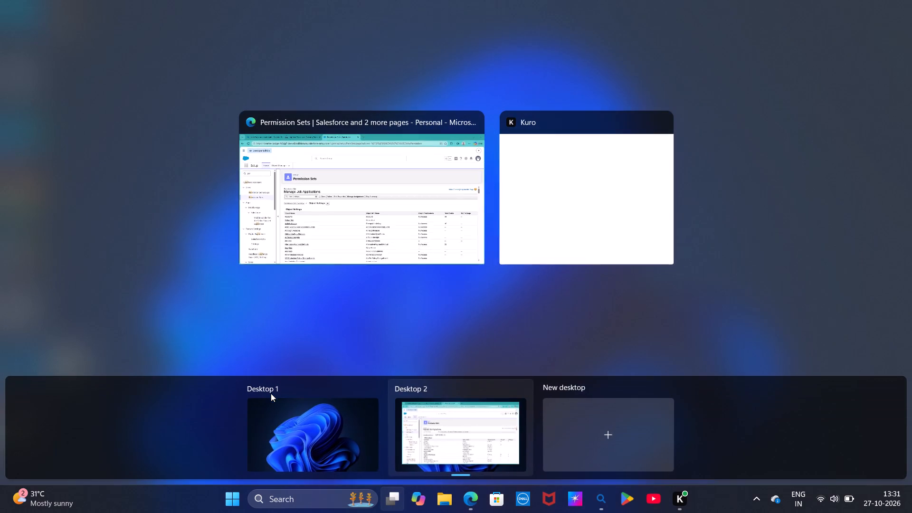
scroll(271, 393, down, 1)
click(345, 188)
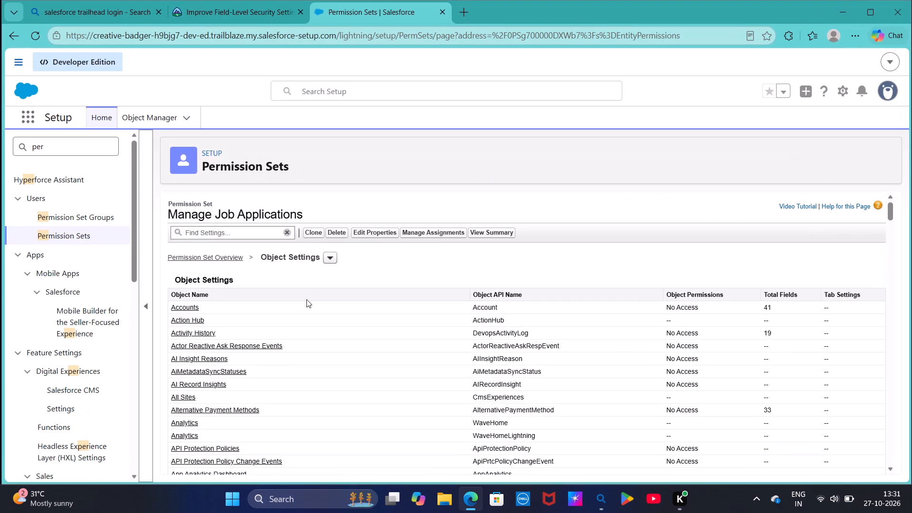
scroll(235, 374, down, 3)
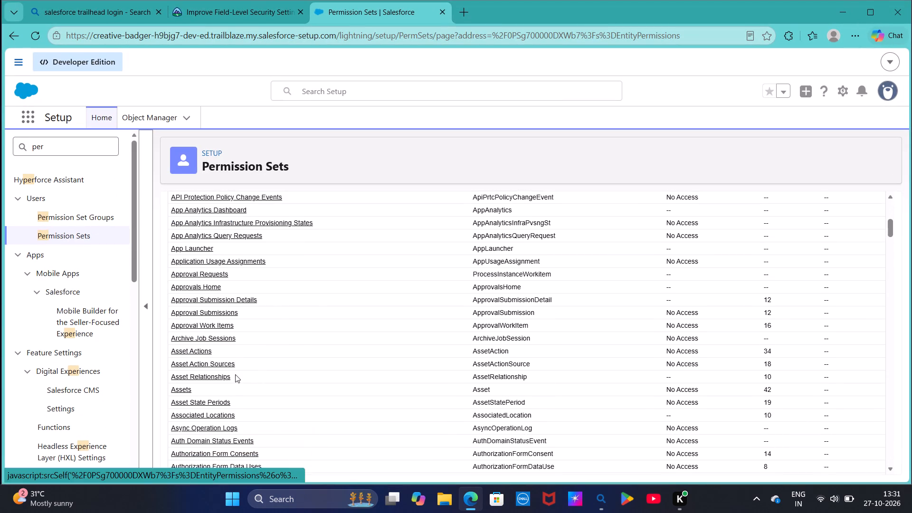
scroll(235, 374, down, 15)
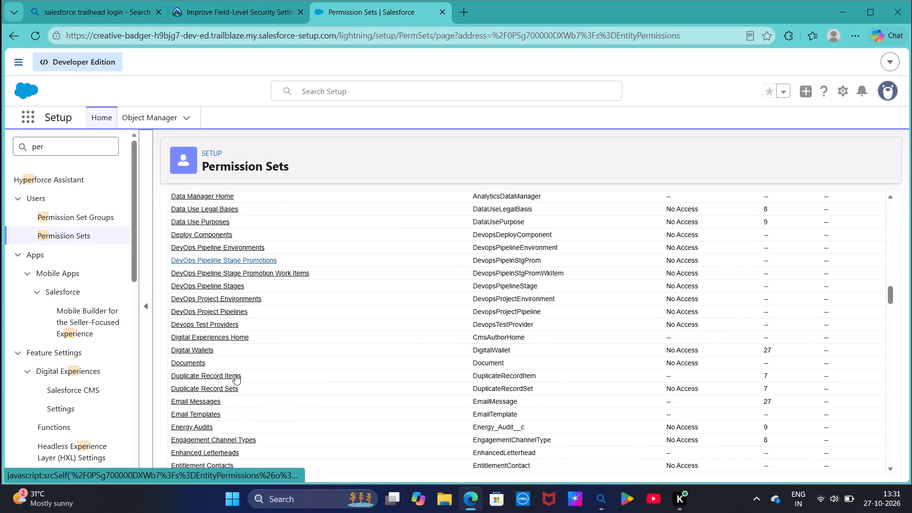
scroll(235, 374, down, 9)
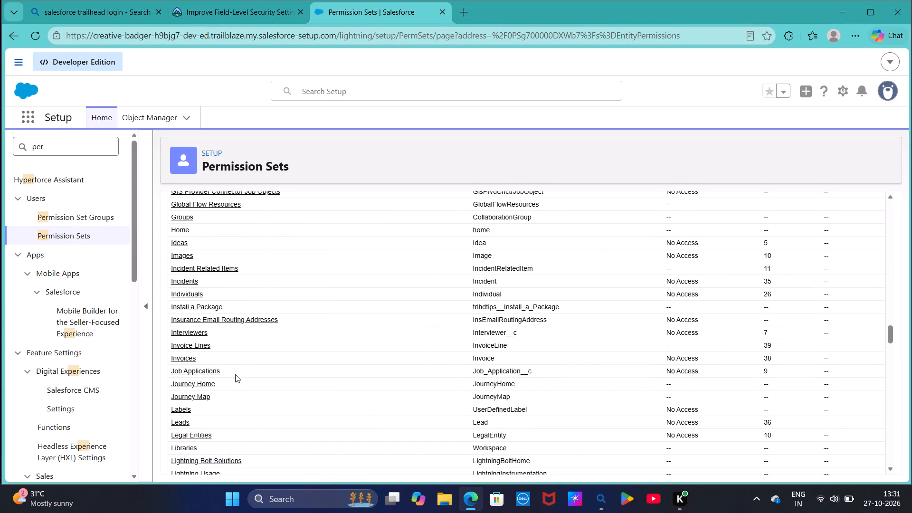
scroll(235, 374, down, 8)
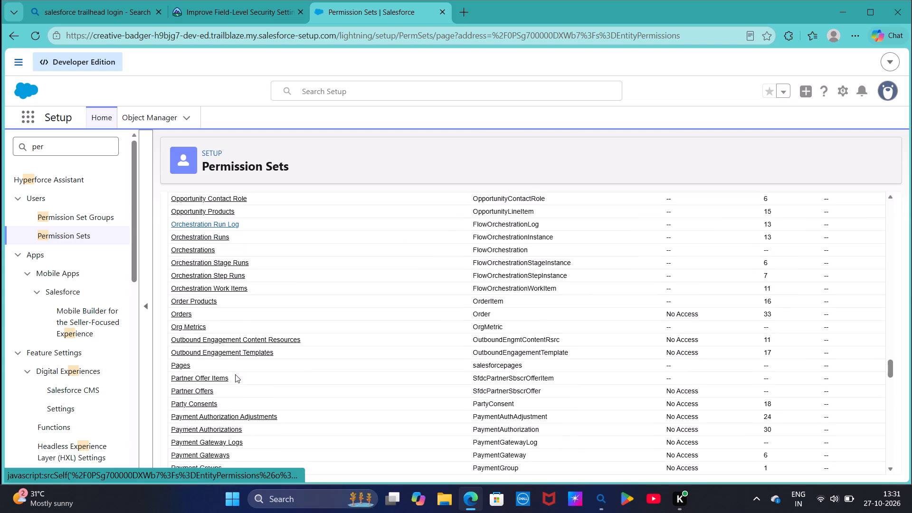
scroll(235, 374, down, 7)
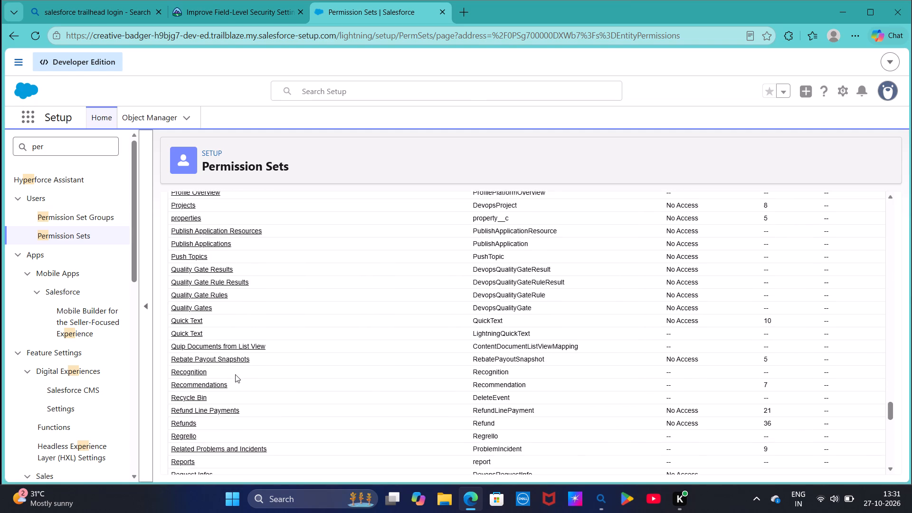
scroll(235, 374, down, 2)
scroll(235, 374, up, 15)
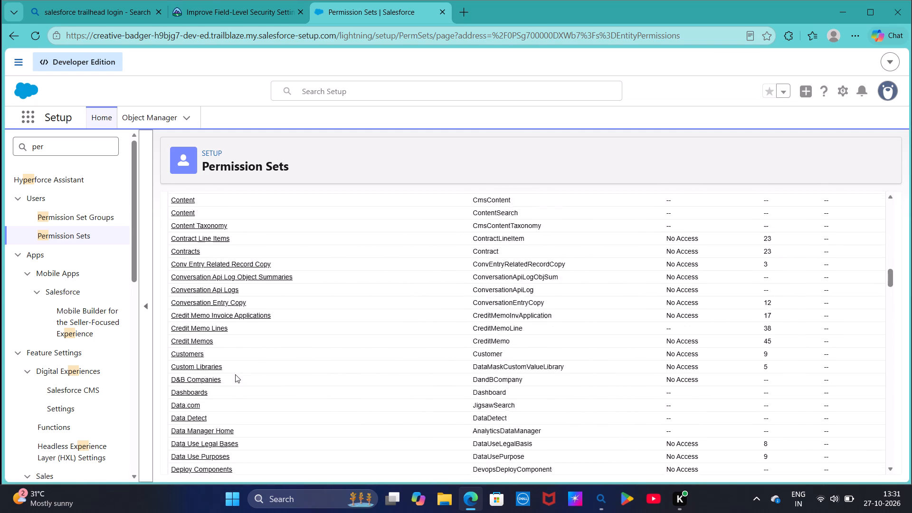
scroll(235, 374, down, 1)
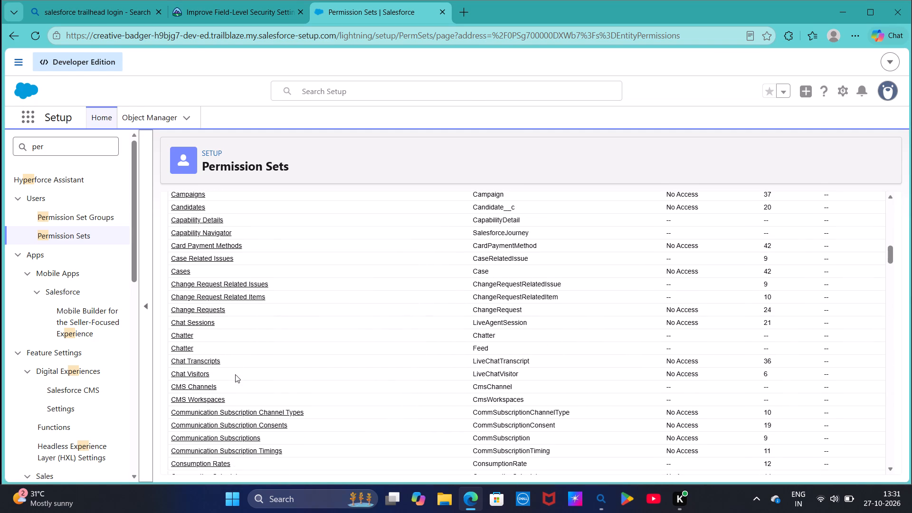
scroll(235, 374, down, 5)
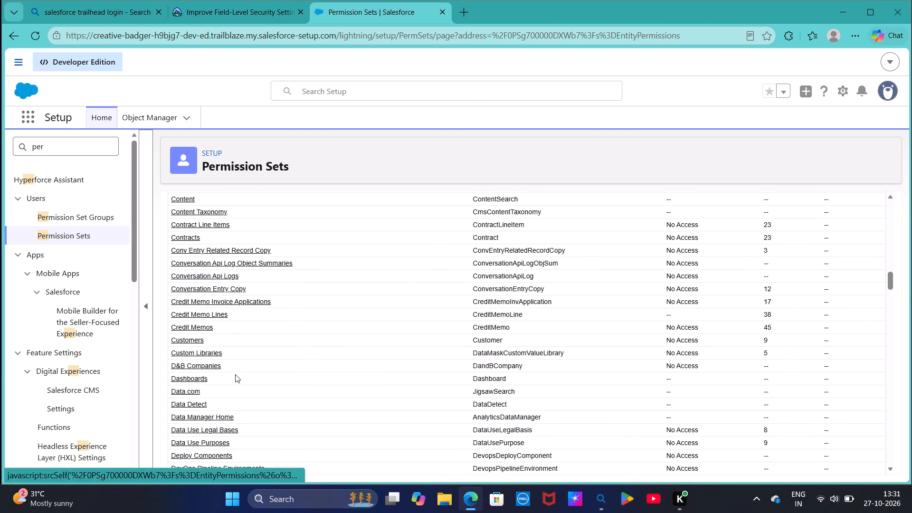
scroll(235, 374, down, 4)
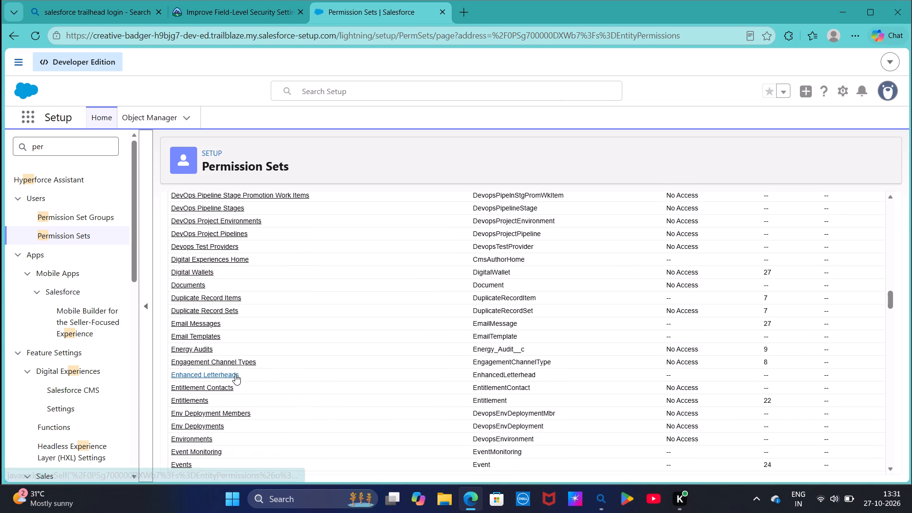
scroll(235, 374, down, 4)
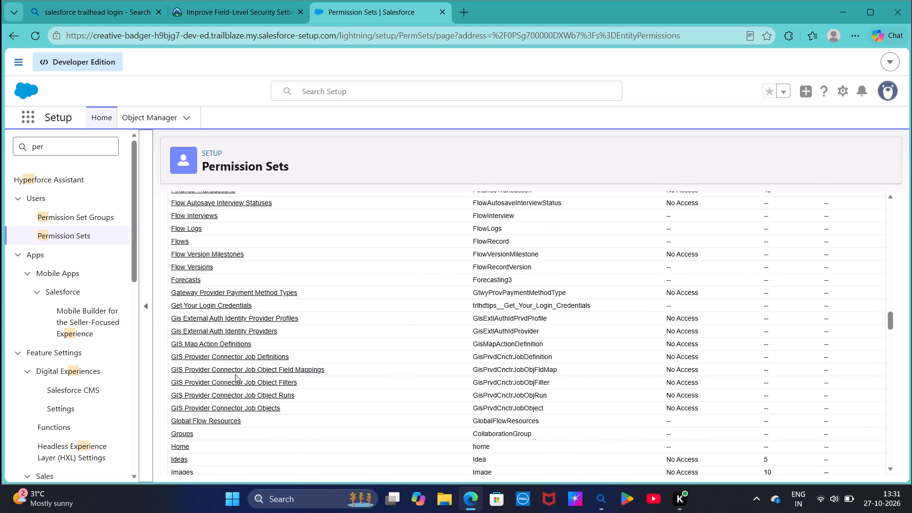
scroll(235, 374, down, 4)
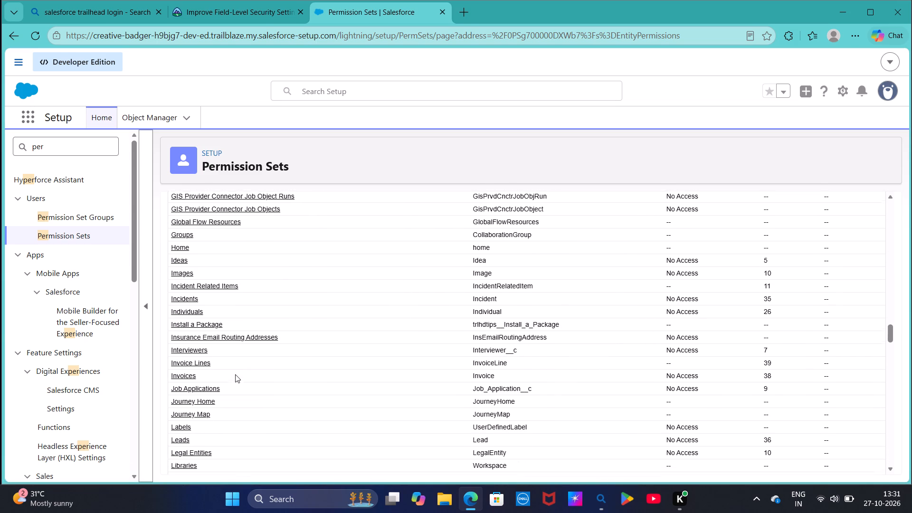
scroll(235, 374, down, 1)
click(205, 387)
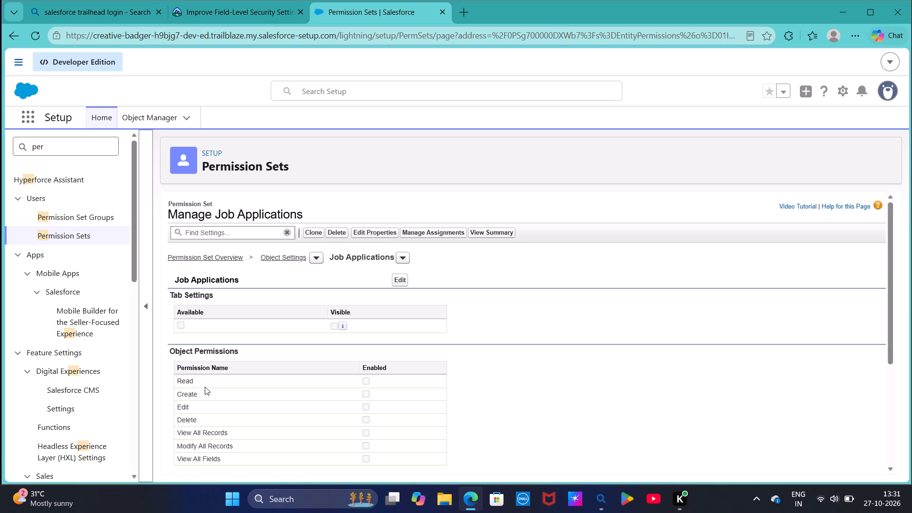
Edit the Job Applications settings to enable the Read and Edit object permissions, review the field permissions, and save.
click(405, 283)
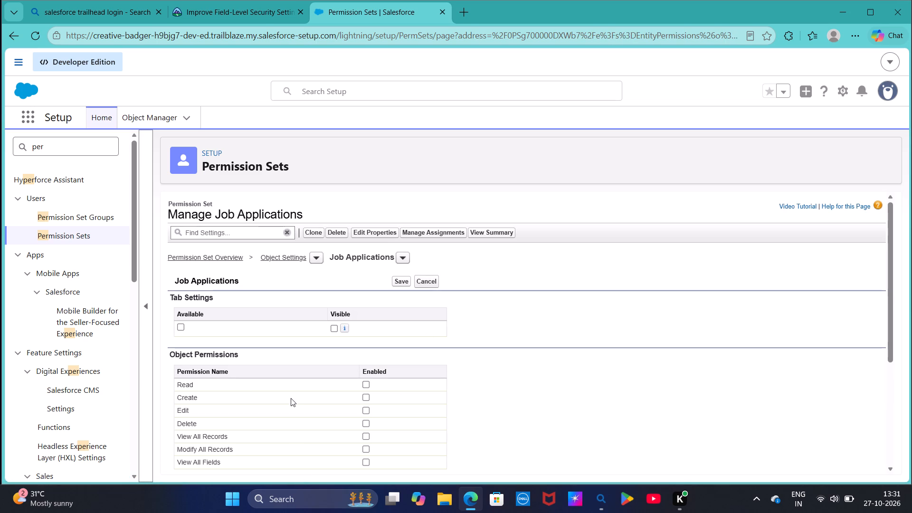
click(363, 386)
click(365, 407)
scroll(279, 419, down, 1)
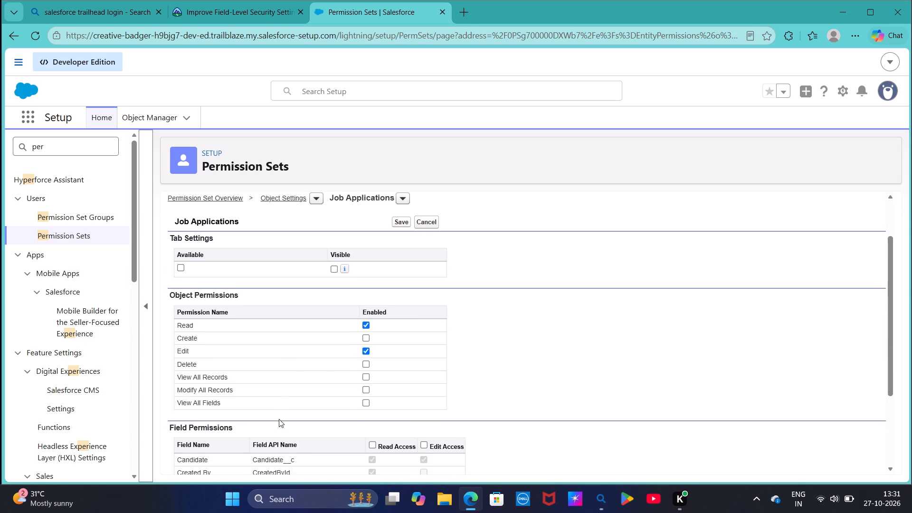
scroll(279, 419, up, 2)
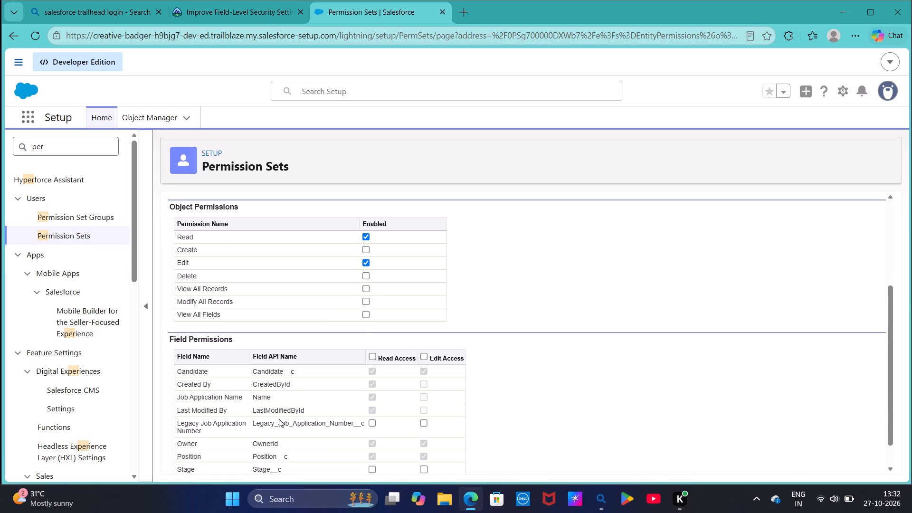
scroll(279, 419, up, 3)
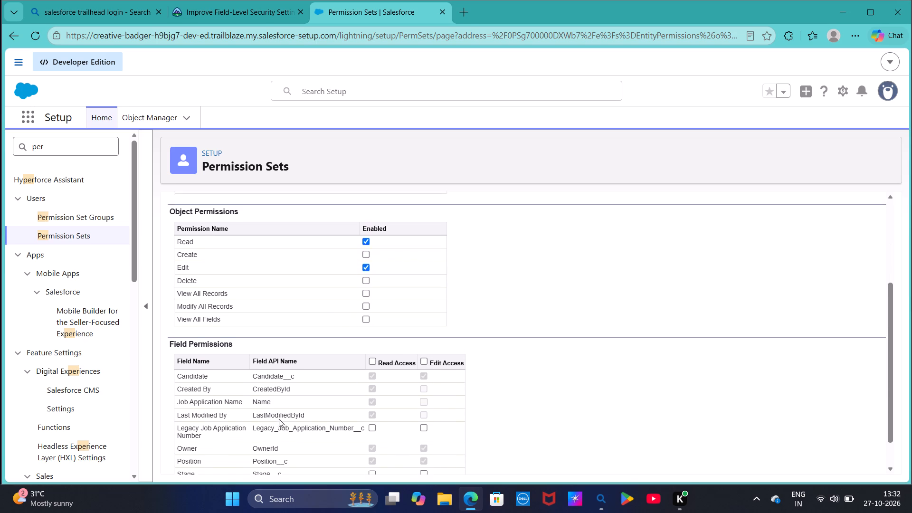
scroll(279, 419, up, 2)
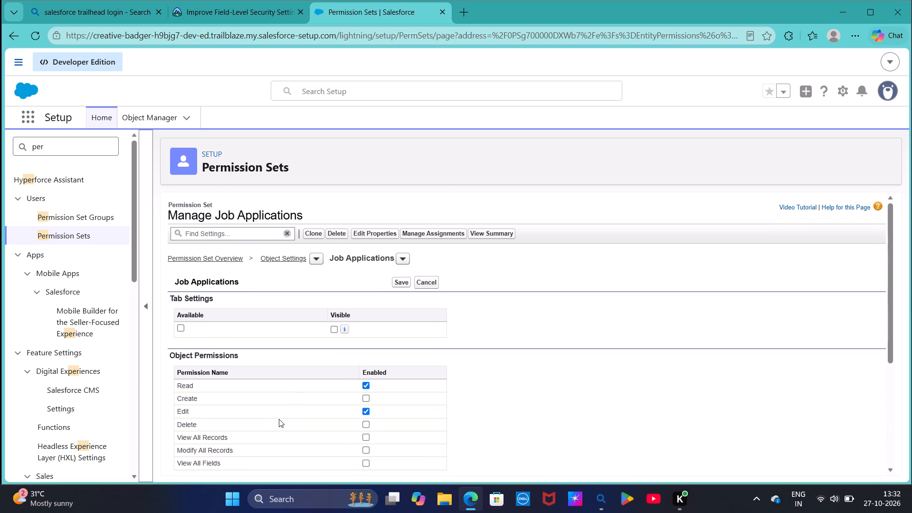
click(402, 285)
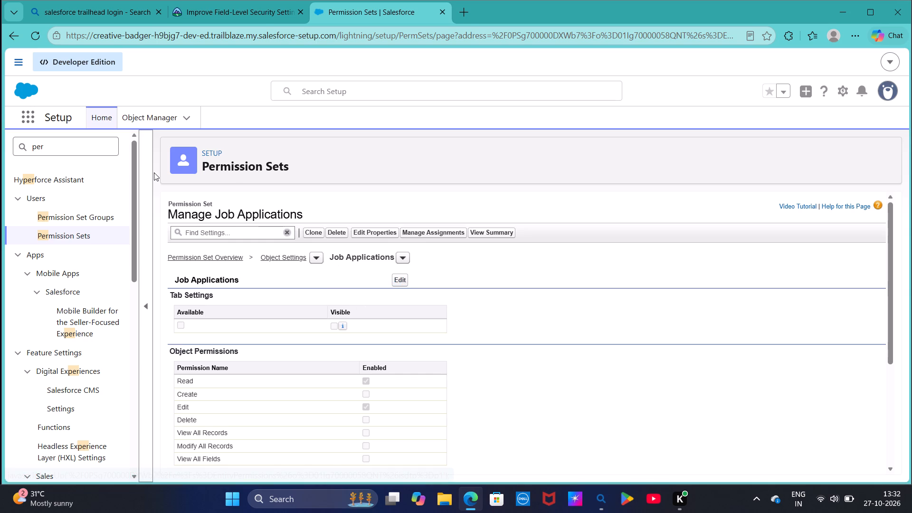
Go back to the permission sets starting with M and reopen Object Settings for Manage Job Applications.
click(217, 150)
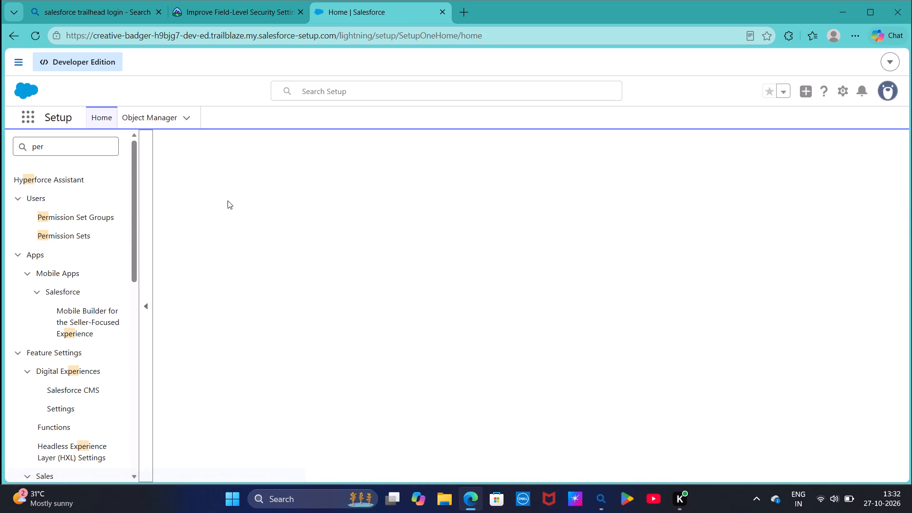
click(68, 230)
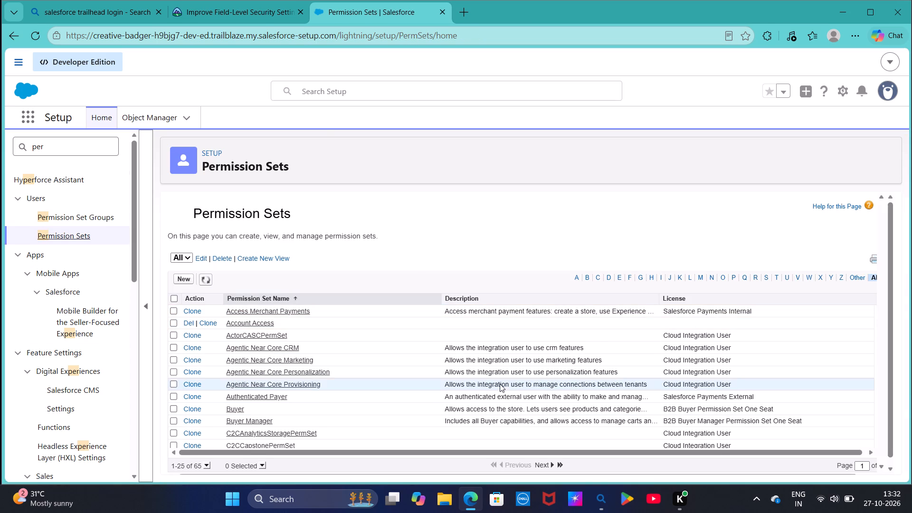
click(701, 281)
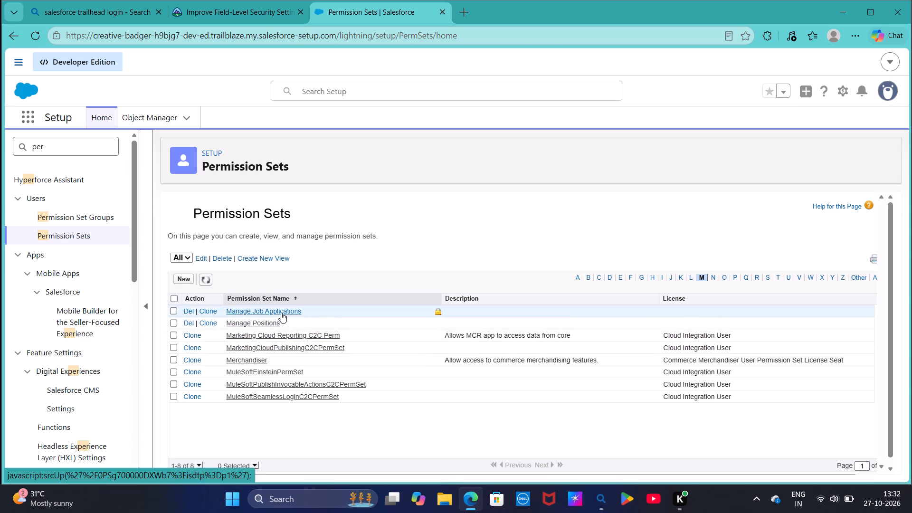
click(281, 313)
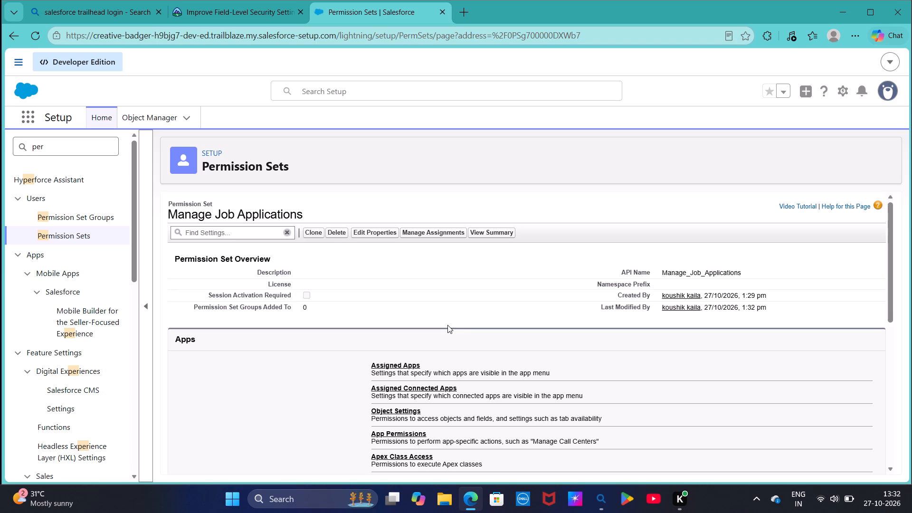
click(402, 408)
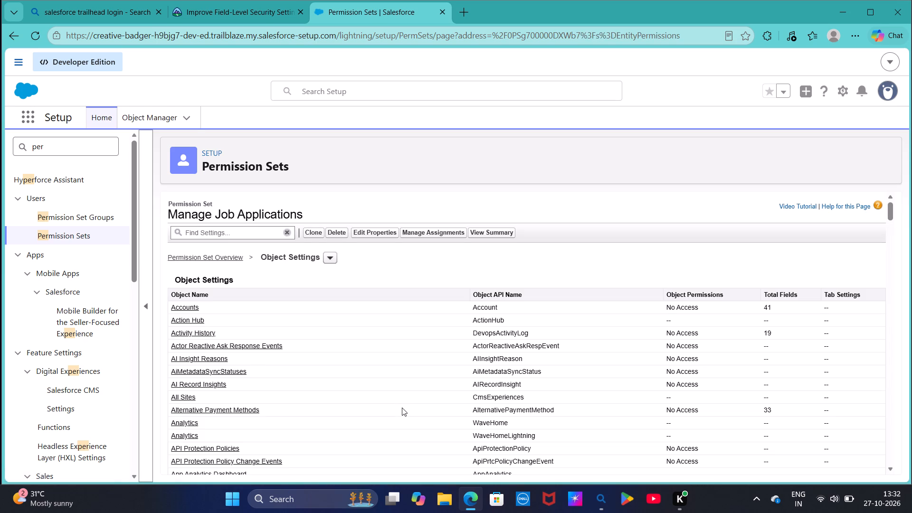
Find Job Applications in the Manage Job Applications object settings list and open its settings.
scroll(300, 410, down, 7)
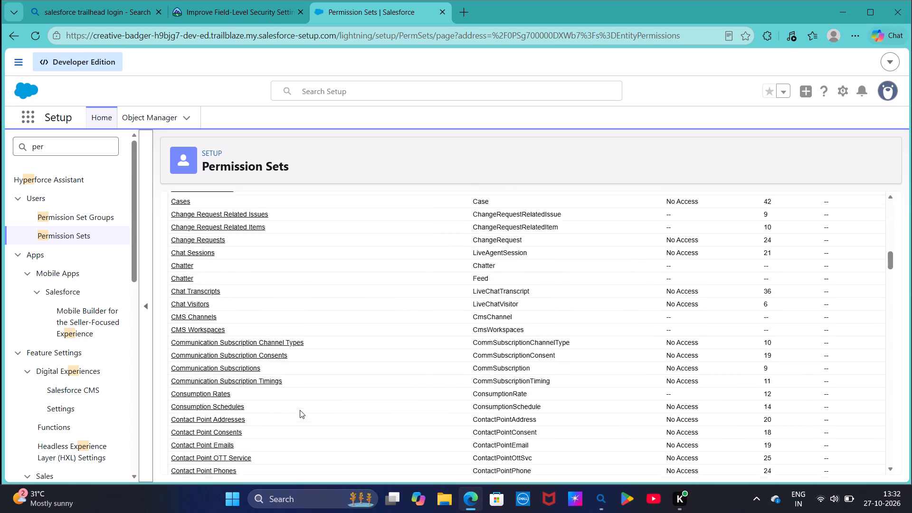
scroll(300, 410, down, 8)
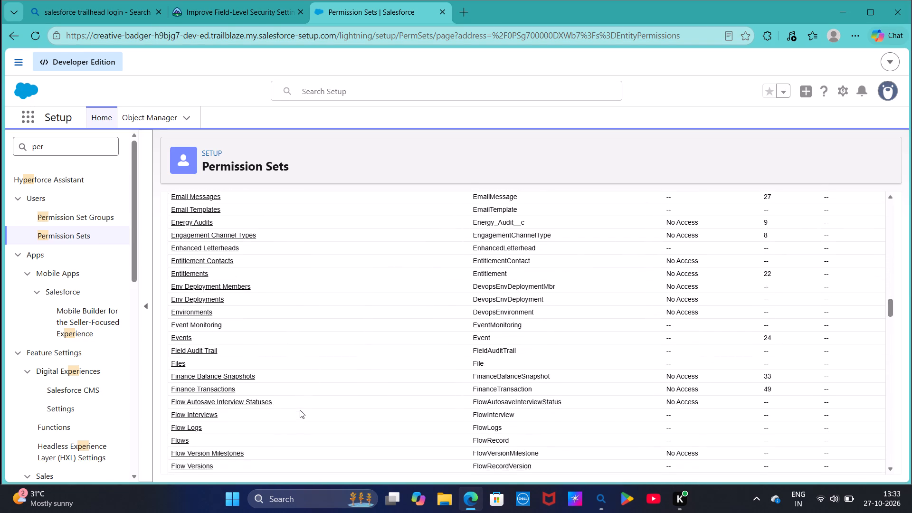
scroll(300, 410, down, 4)
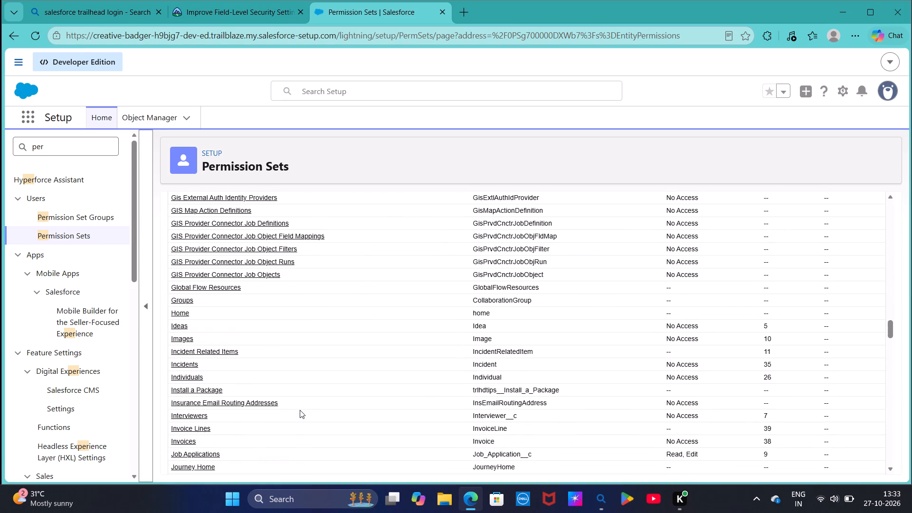
scroll(300, 410, down, 3)
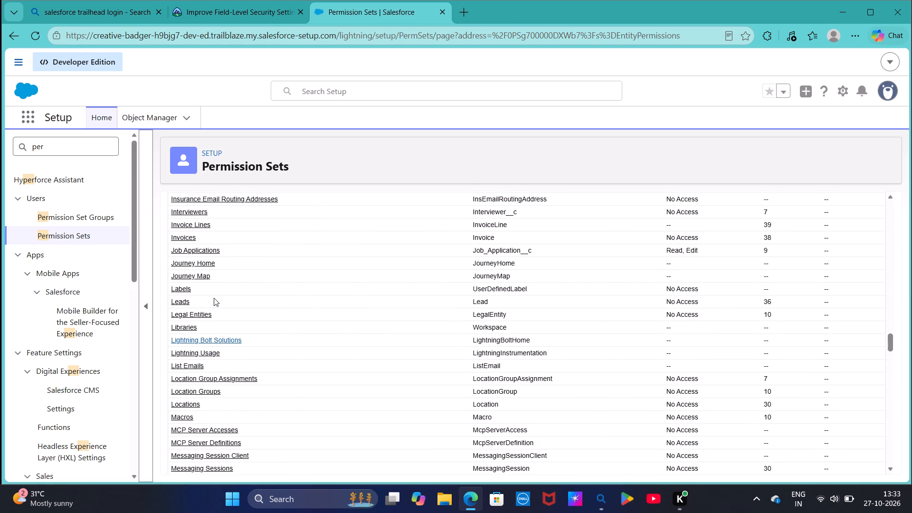
scroll(196, 289, up, 1)
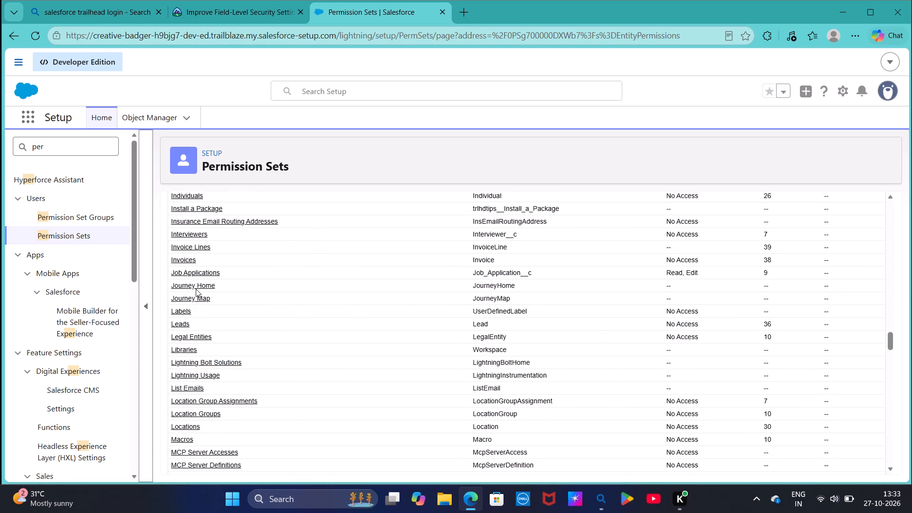
scroll(196, 289, up, 1)
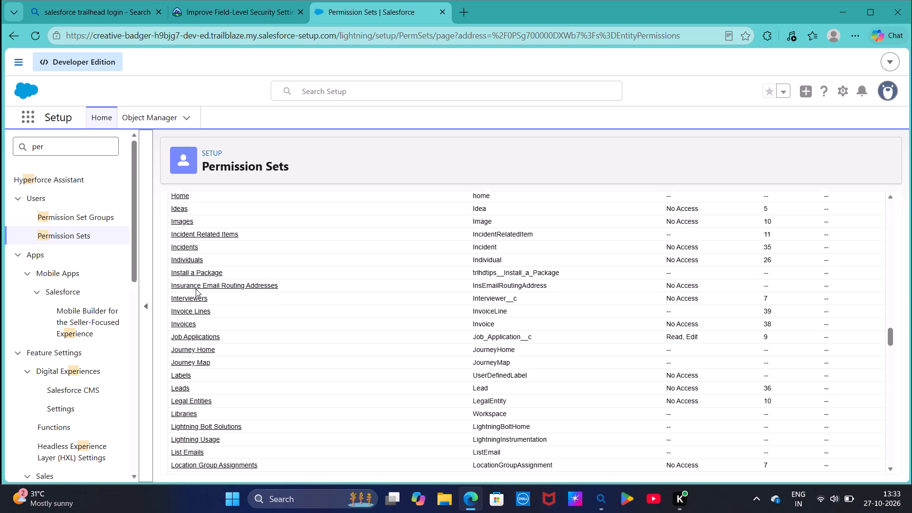
scroll(196, 289, up, 2)
scroll(196, 289, down, 2)
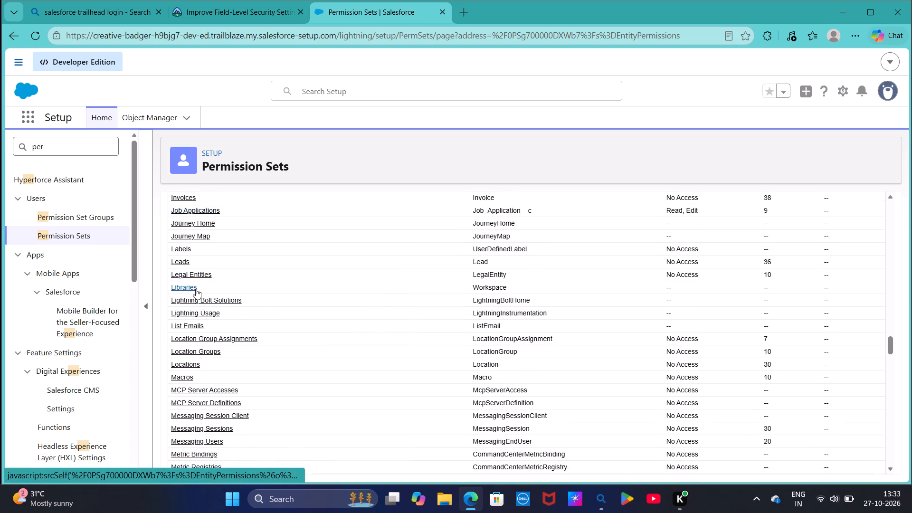
scroll(196, 289, down, 6)
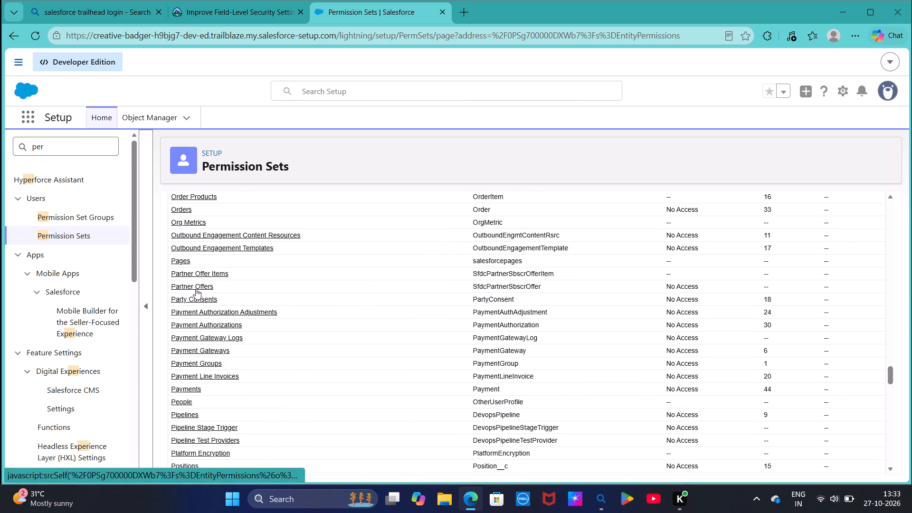
scroll(196, 289, down, 1)
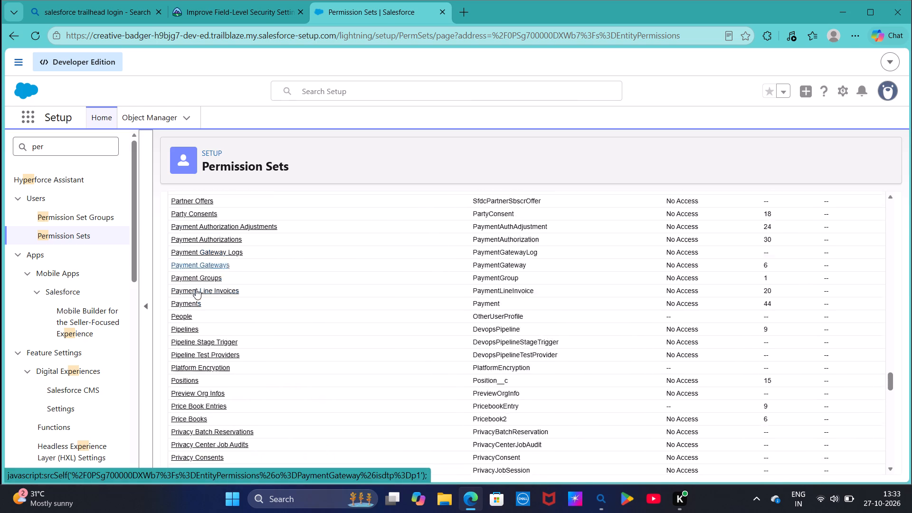
scroll(196, 289, down, 1)
scroll(196, 289, right, 1)
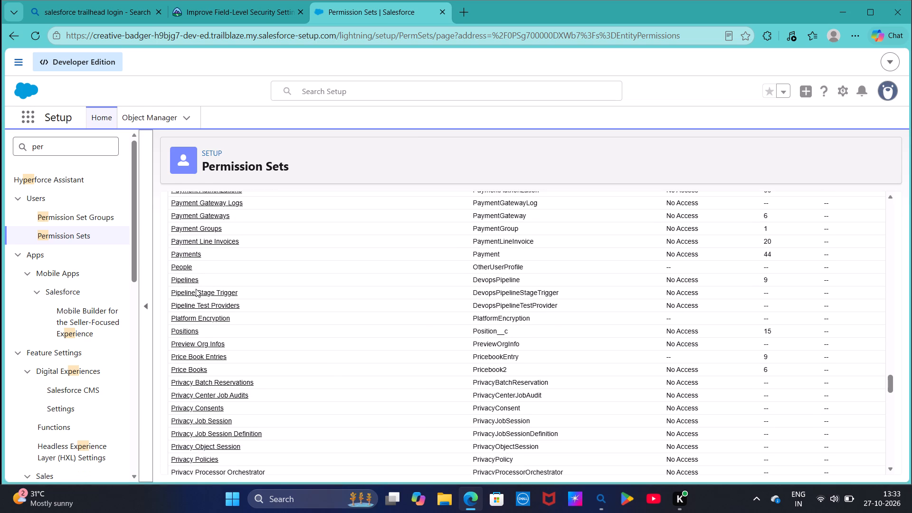
scroll(196, 289, right, 2)
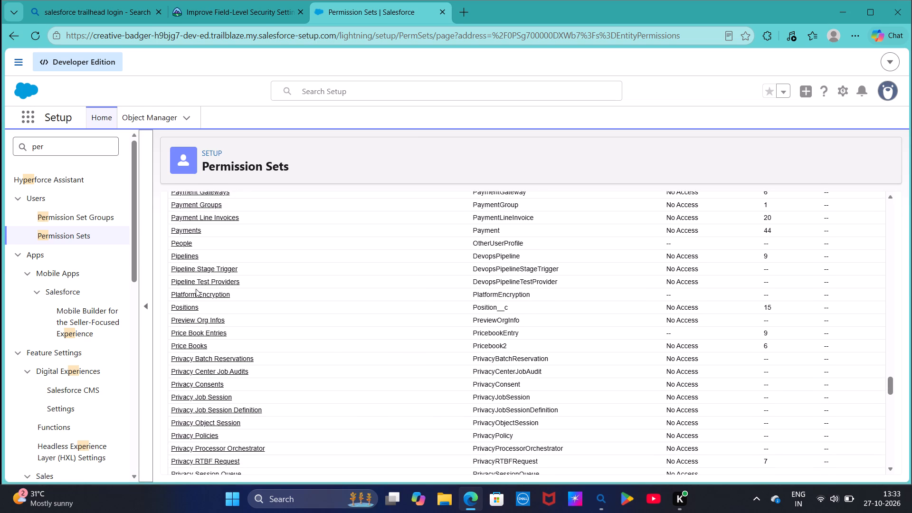
scroll(196, 289, right, 3)
scroll(196, 289, up, 2)
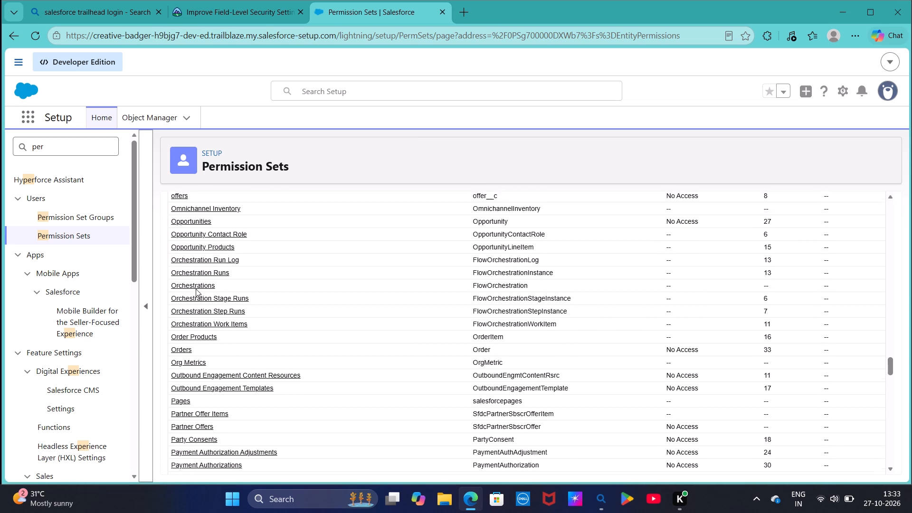
scroll(196, 289, up, 8)
right_click(187, 345)
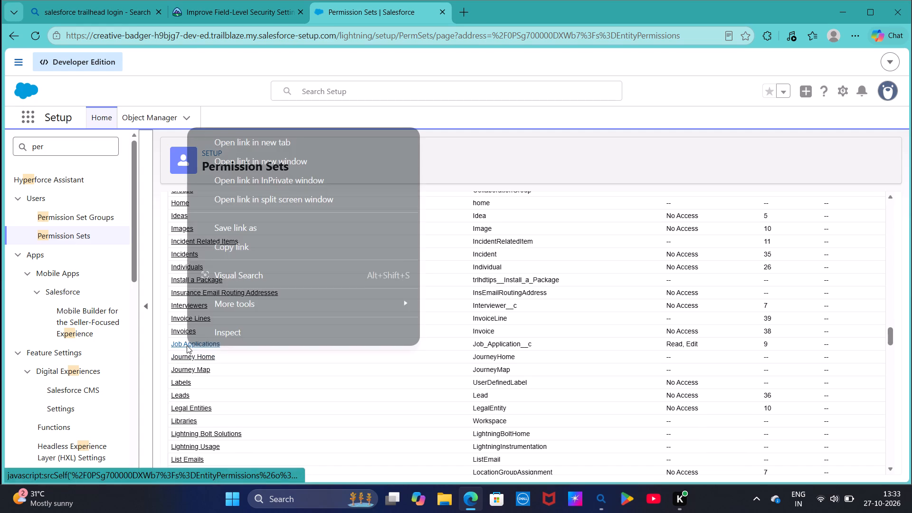
click(180, 342)
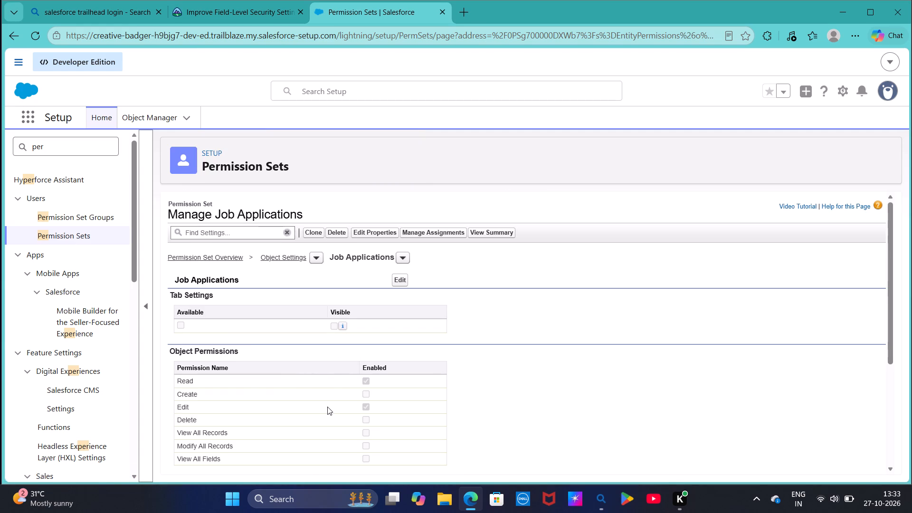
Review the Job Applications permissions, edit them to grant Read Access and Edit Access for all selectable fields, and save.
scroll(327, 407, down, 1)
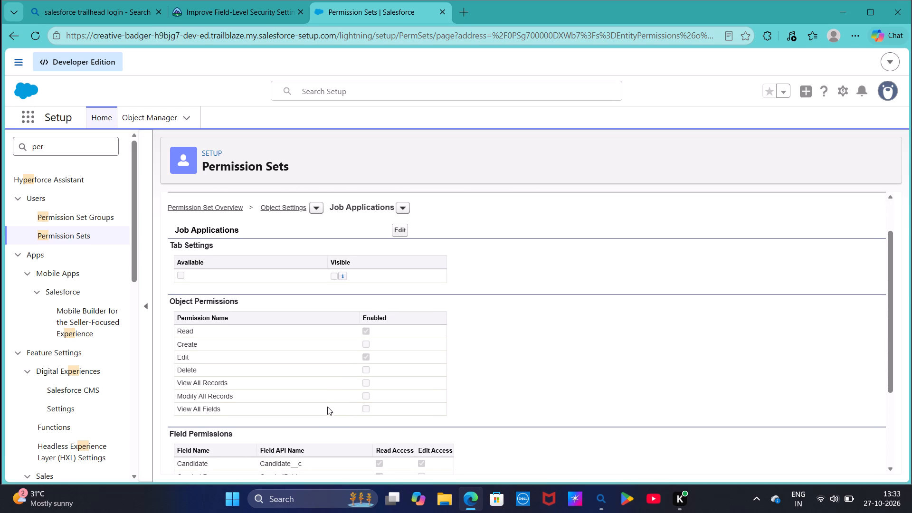
scroll(327, 407, down, 1)
scroll(314, 452, down, 2)
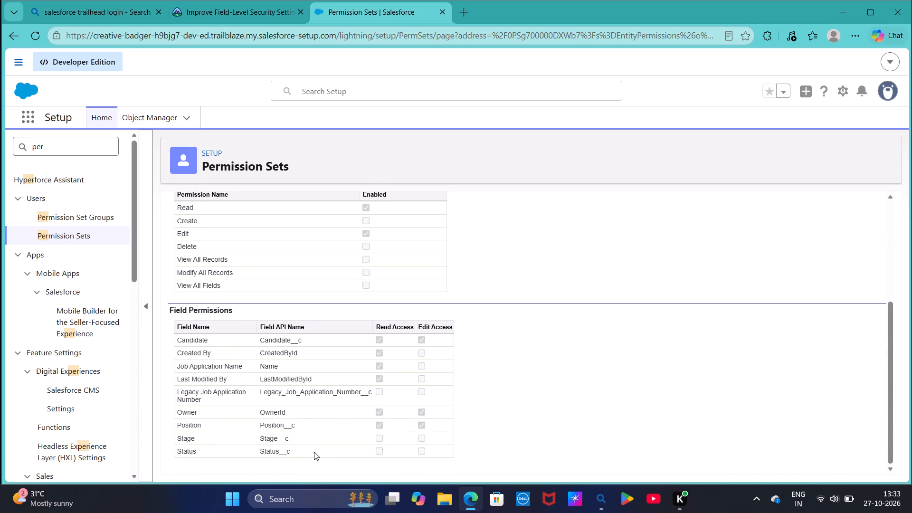
scroll(314, 452, up, 4)
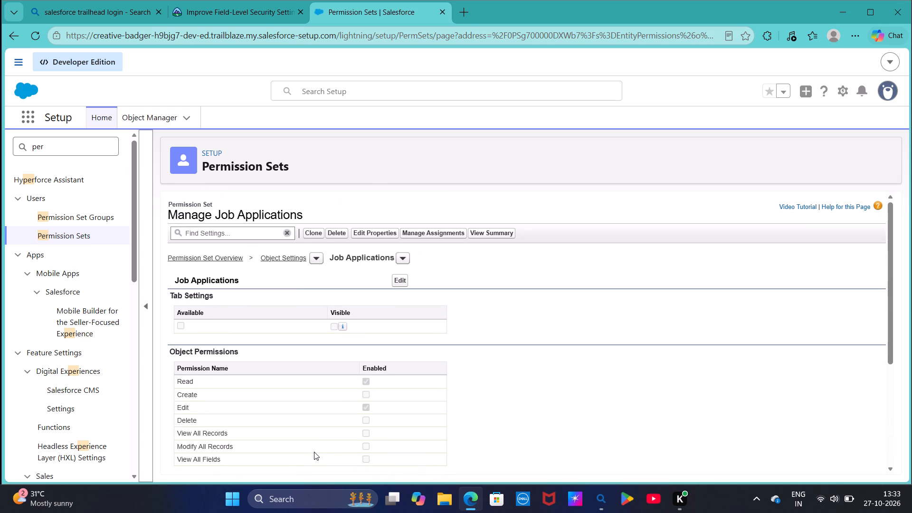
scroll(314, 452, down, 2)
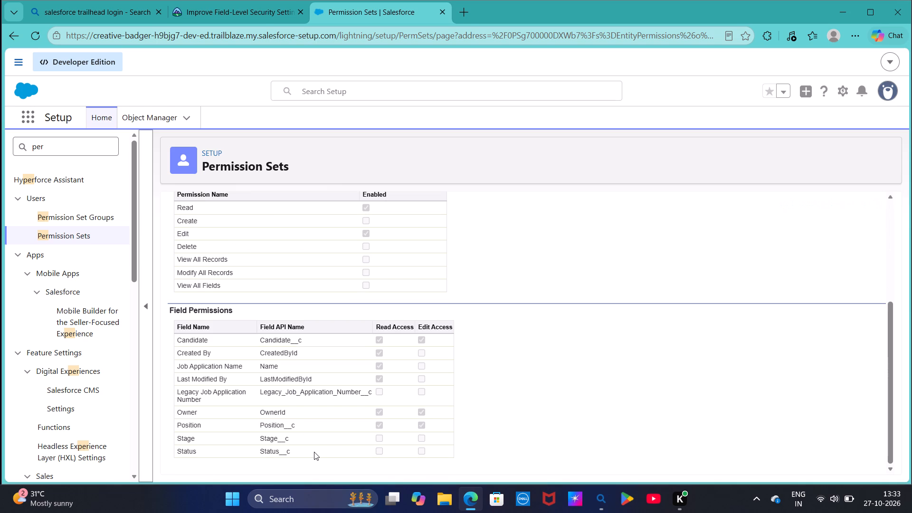
scroll(376, 324, up, 5)
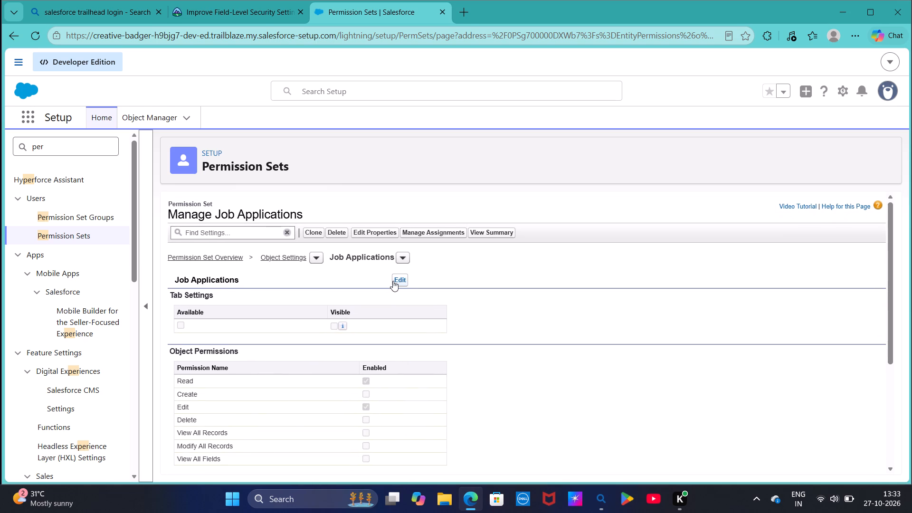
click(395, 281)
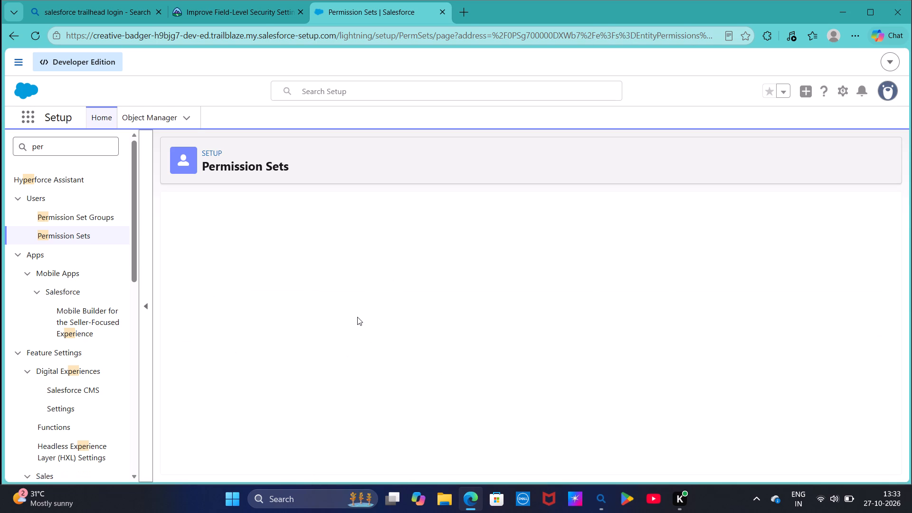
scroll(321, 402, down, 5)
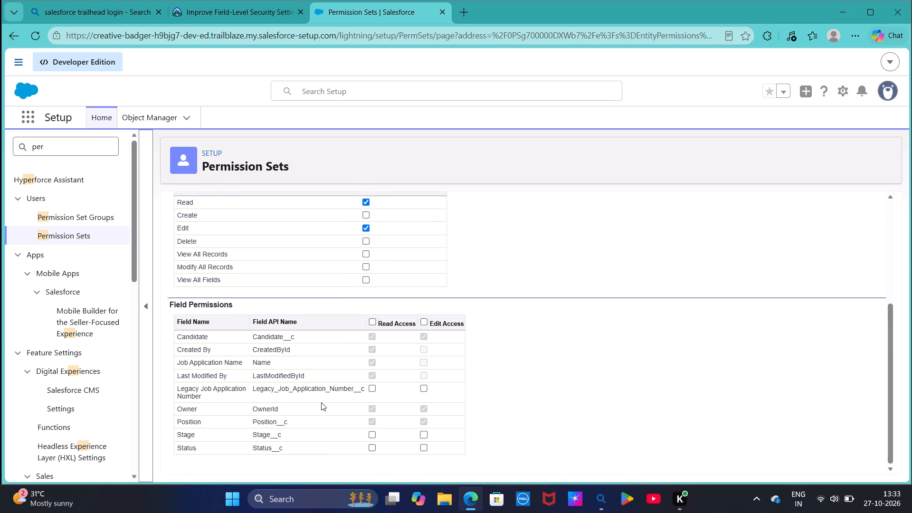
click(374, 323)
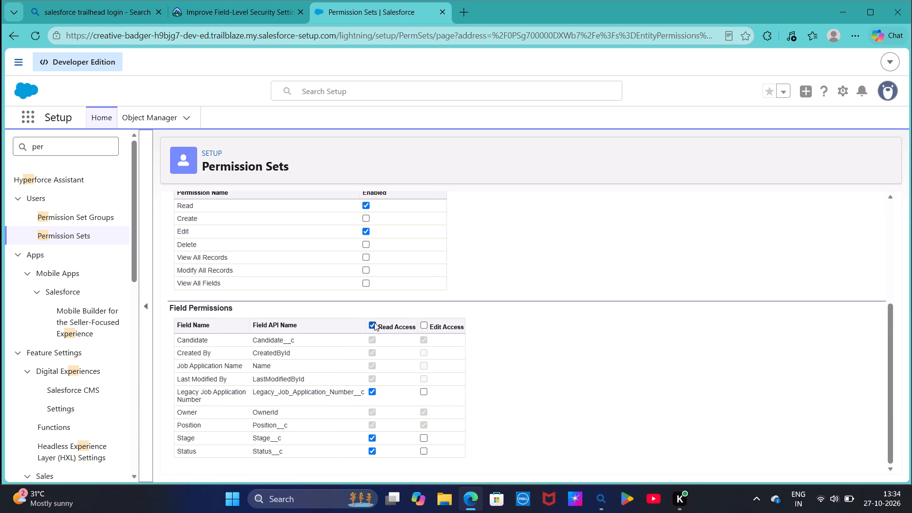
click(427, 325)
scroll(316, 370, up, 5)
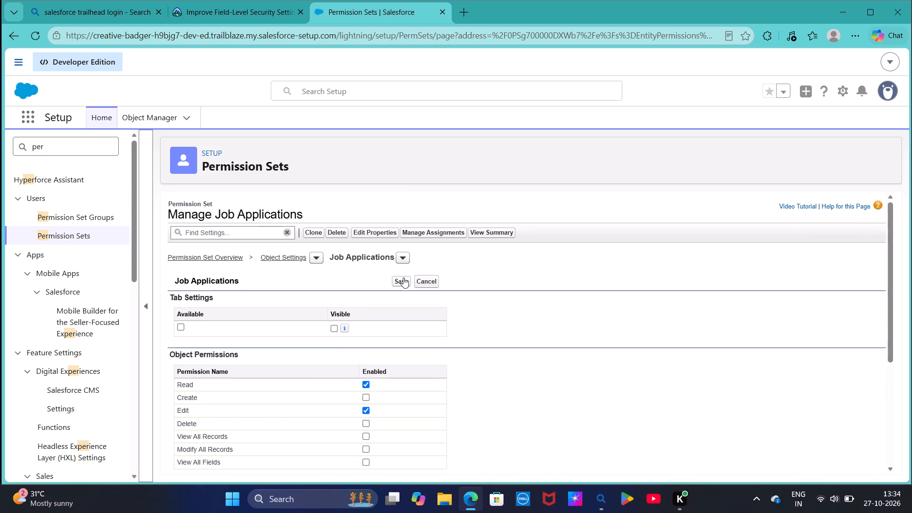
double_click(403, 277)
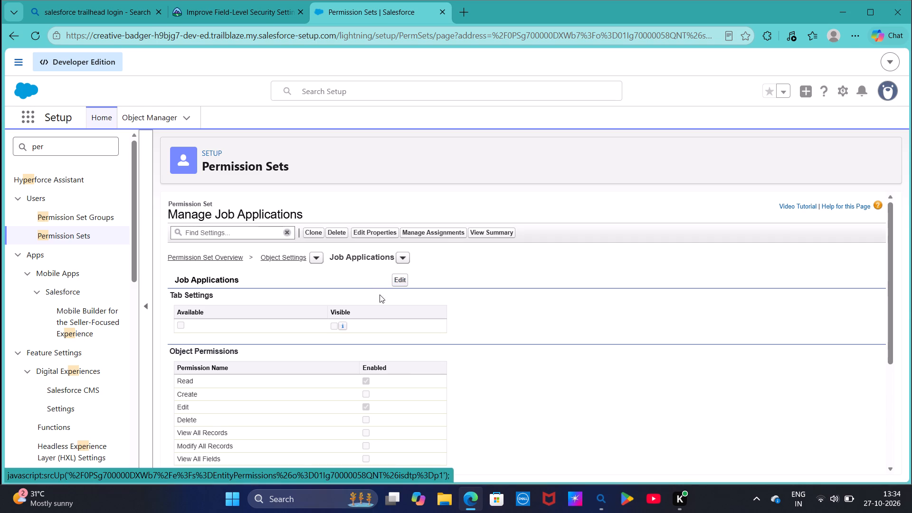
Switch to the Trailhead Control Access to Fields unit, check the challenge for 500 points, and view the result.
click(227, 8)
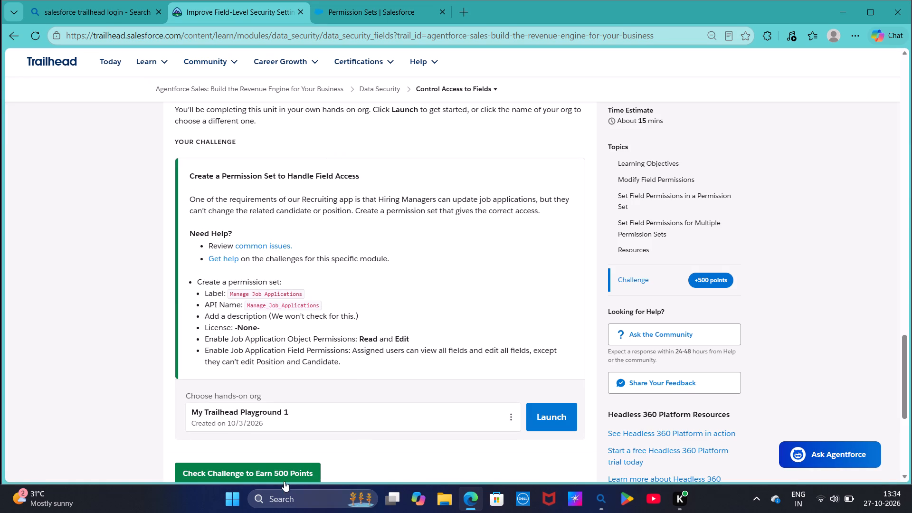
click(286, 479)
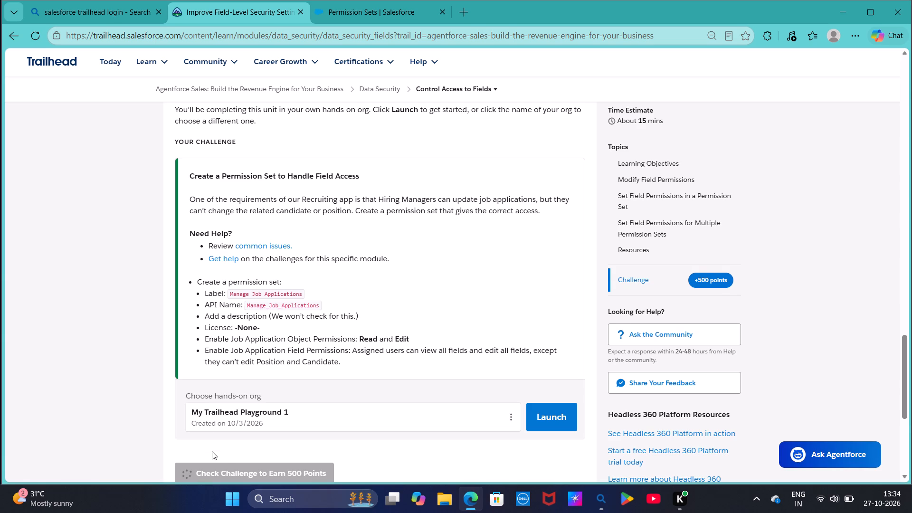
scroll(212, 451, down, 1)
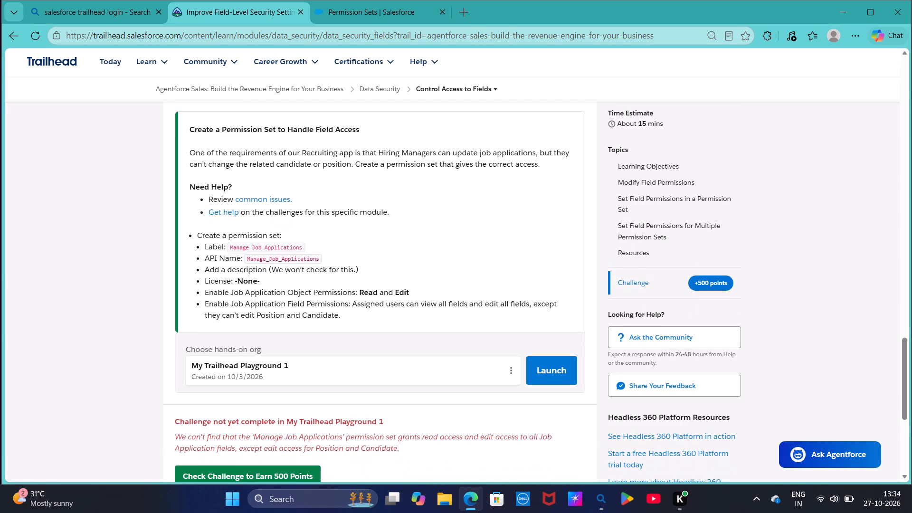
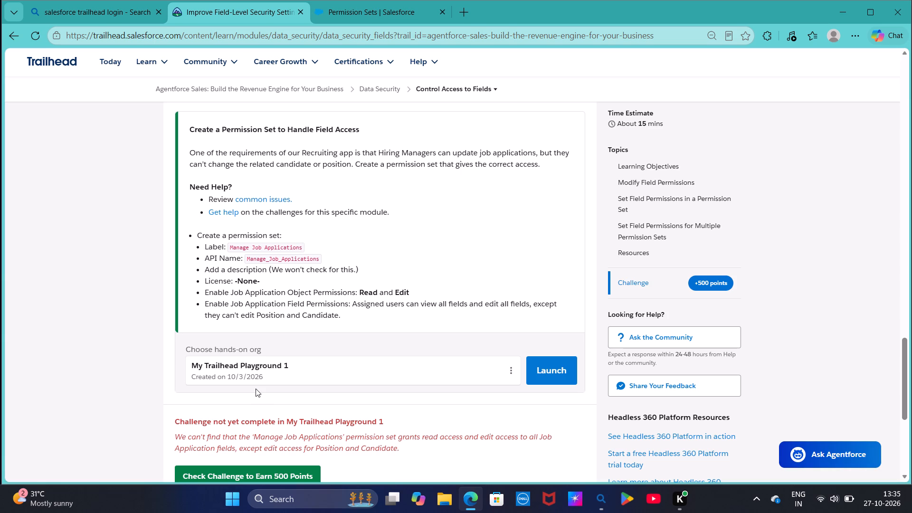
Return to Salesforce Setup, edit the Job Applications settings in Manage Job Applications, and clear Read Access and Edit Access for all selectable fields.
click(424, 7)
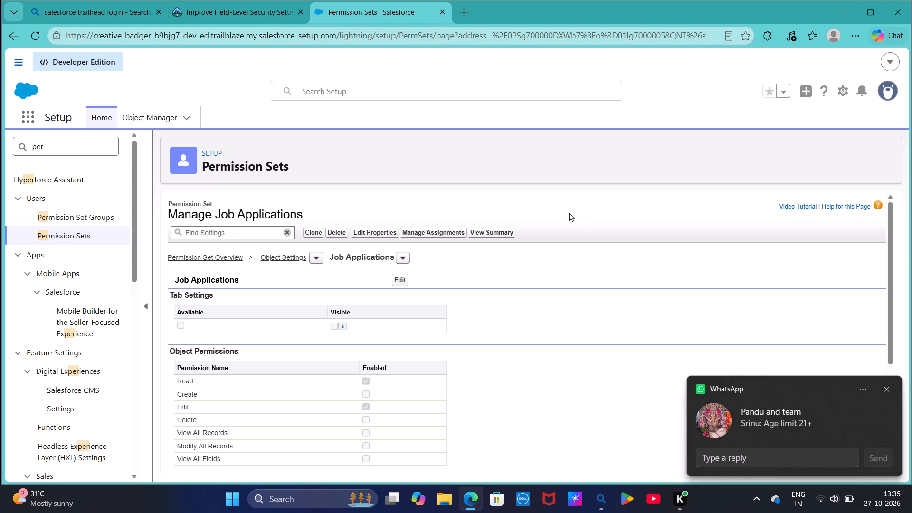
click(402, 277)
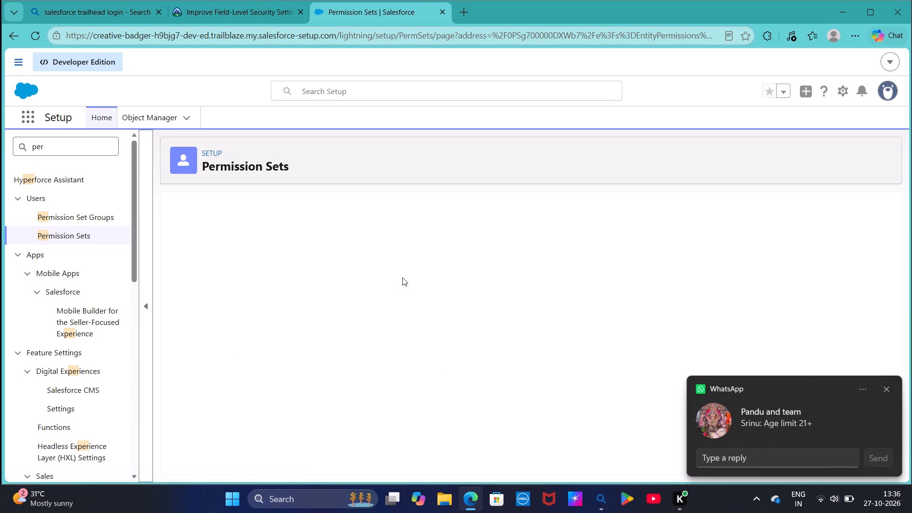
scroll(302, 401, down, 2)
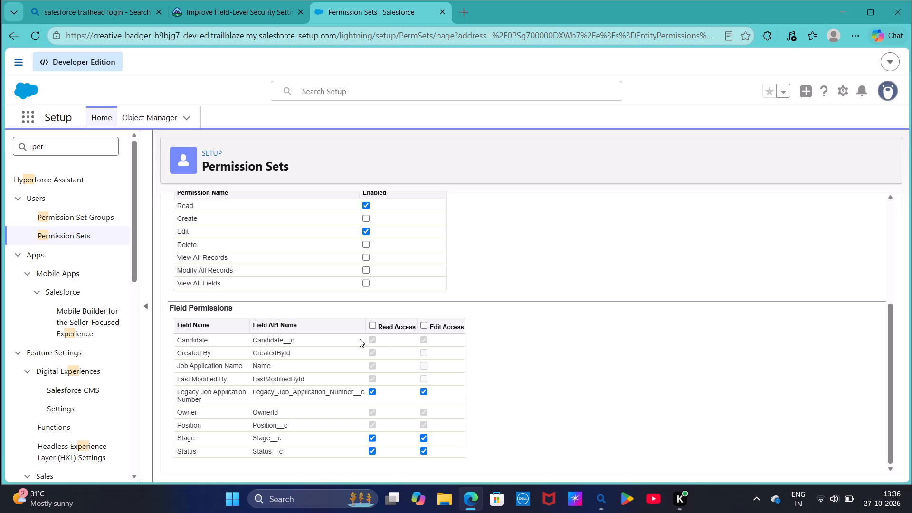
click(372, 325)
click(372, 325)
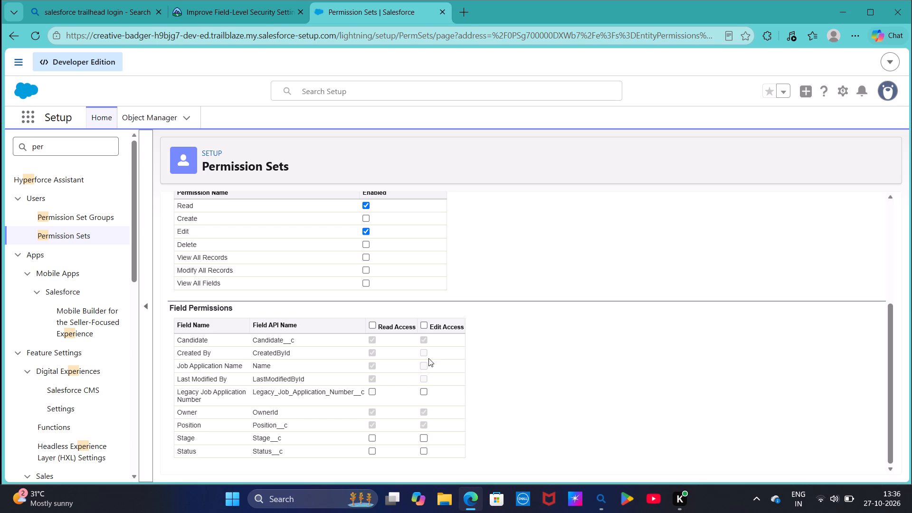
Clear Read Access and Edit Access for Legacy Job Application Number, Stage and Status in the Job Applications field permissions, and save.
click(424, 319)
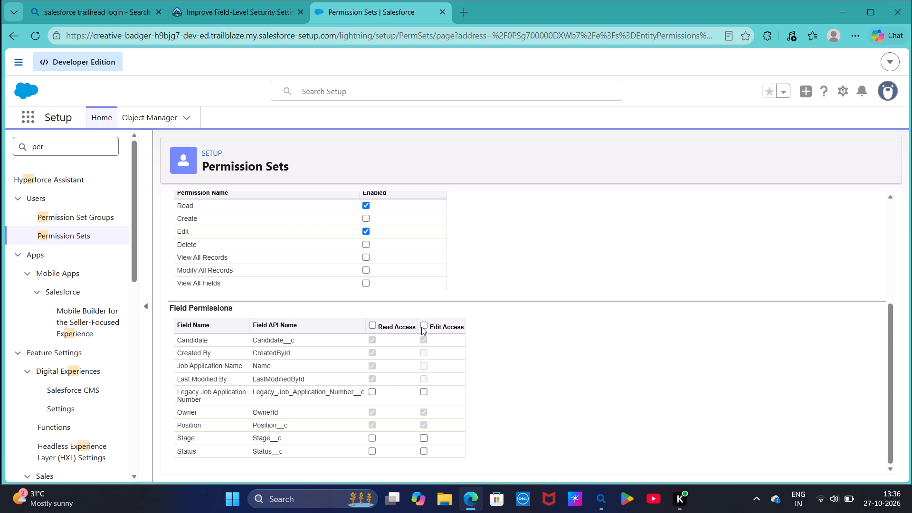
click(421, 327)
click(429, 321)
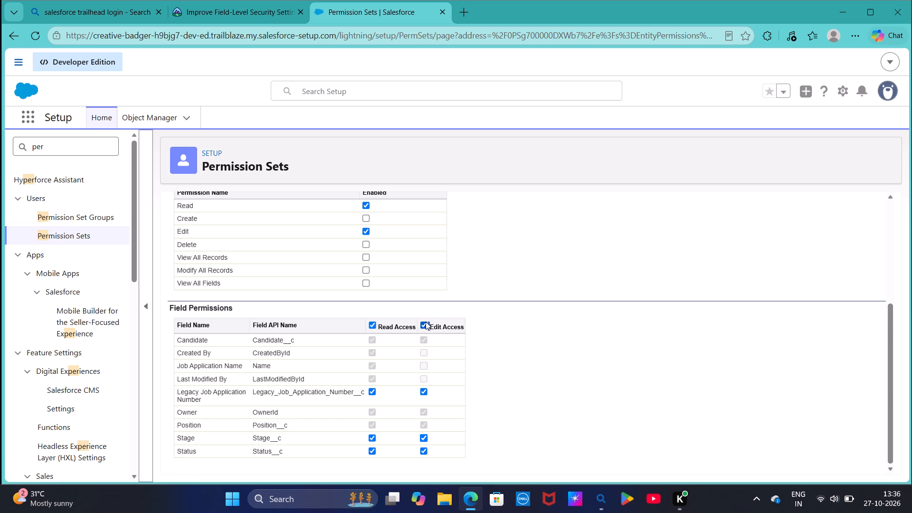
click(426, 322)
click(422, 376)
drag(422, 376, 369, 308)
drag(369, 308, 372, 320)
click(372, 320)
click(370, 326)
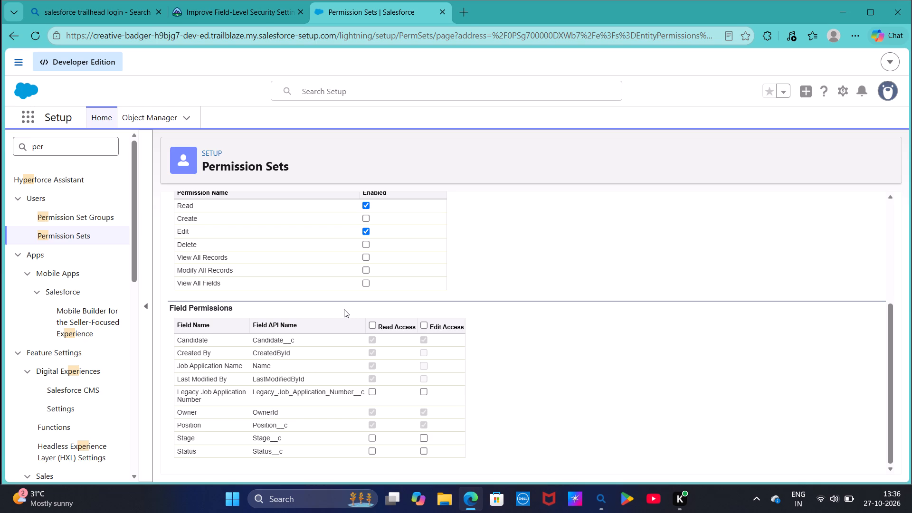
scroll(344, 309, up, 2)
click(397, 283)
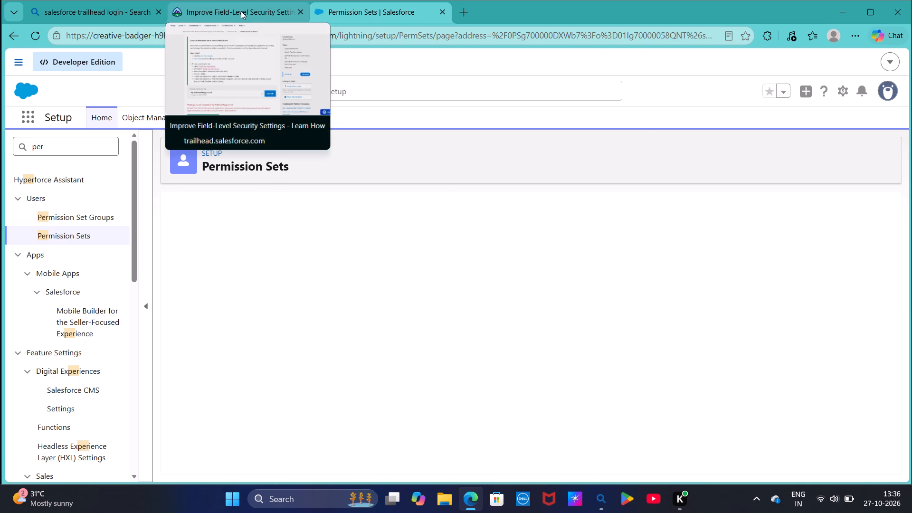
Switch to the Trailhead Control Access to Fields unit and check the challenge to earn 500 points.
click(241, 11)
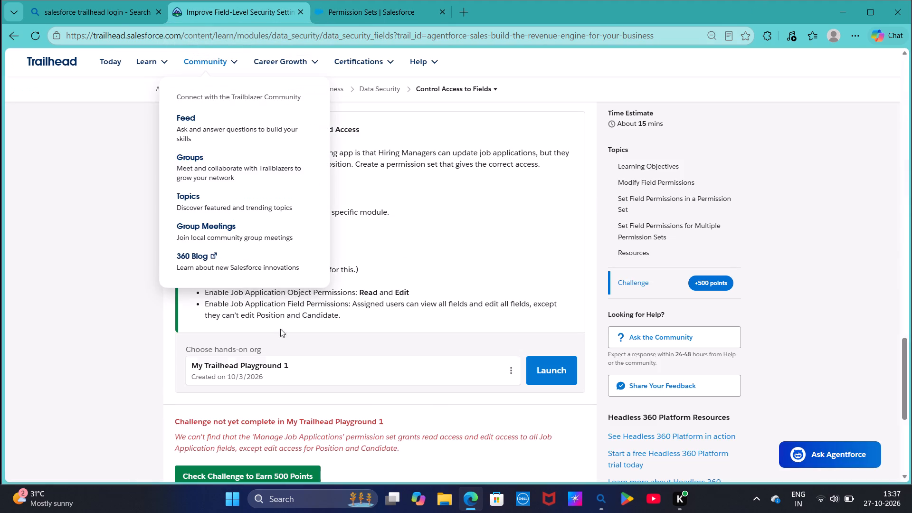
click(271, 474)
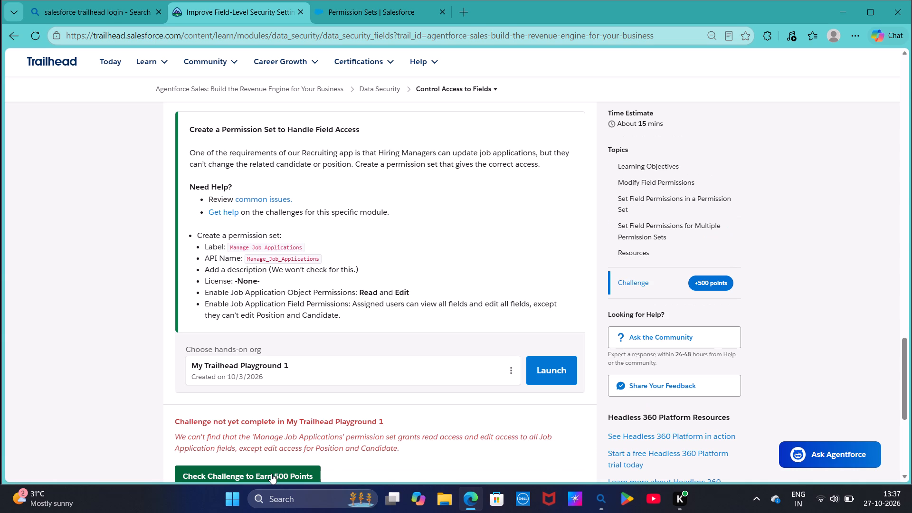
Return to the Manage Job Applications permission set and review its Job Applications object and field permissions.
click(398, 22)
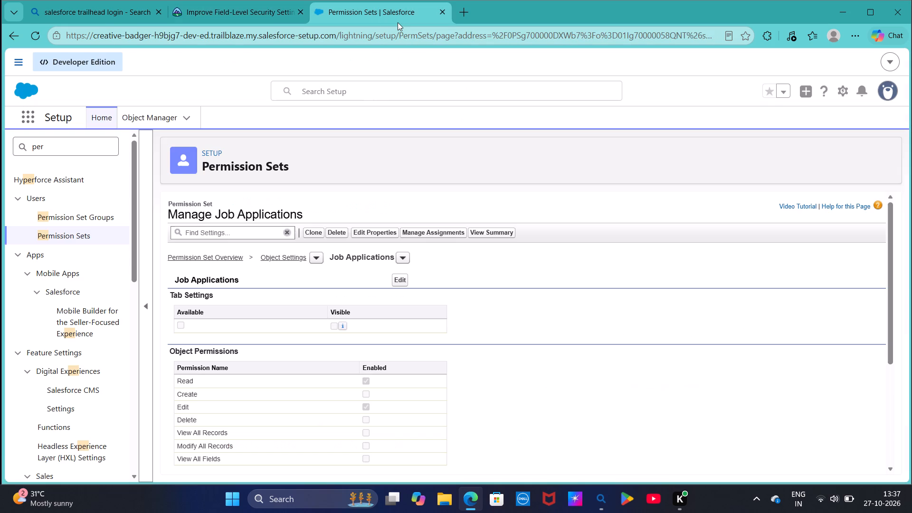
scroll(337, 321, down, 2)
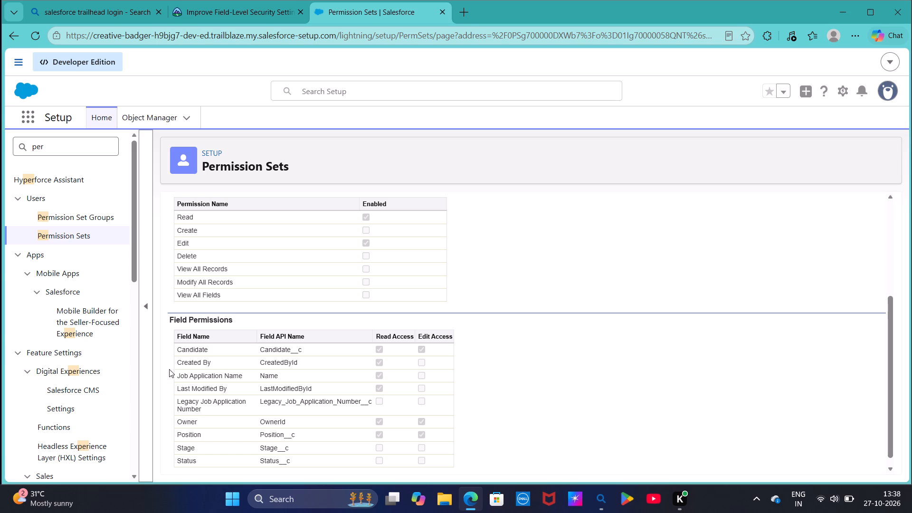
Go to Object Manager and search the objects for "Job" to find the Job Application object.
click(187, 117)
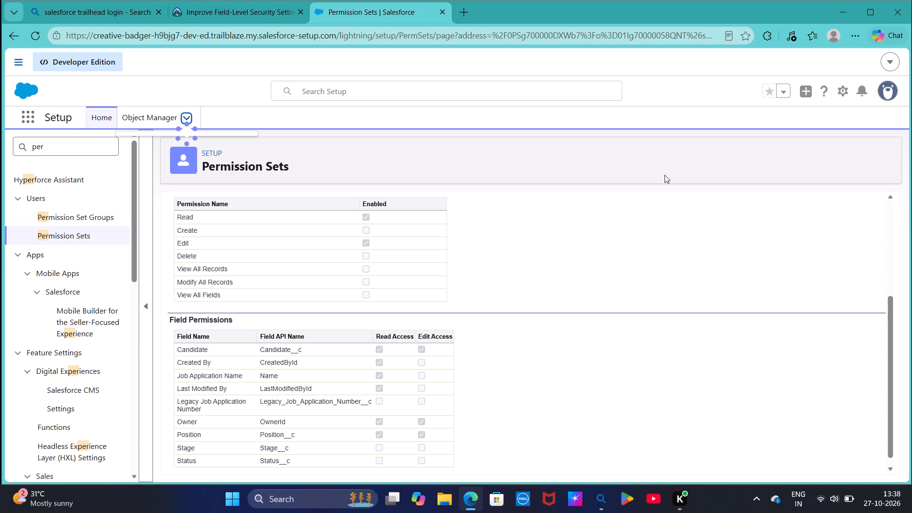
click(166, 112)
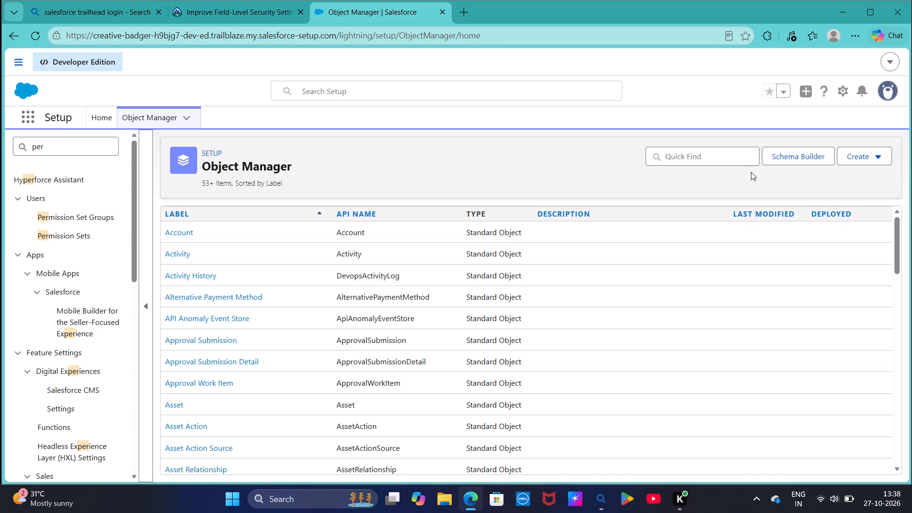
click(720, 152)
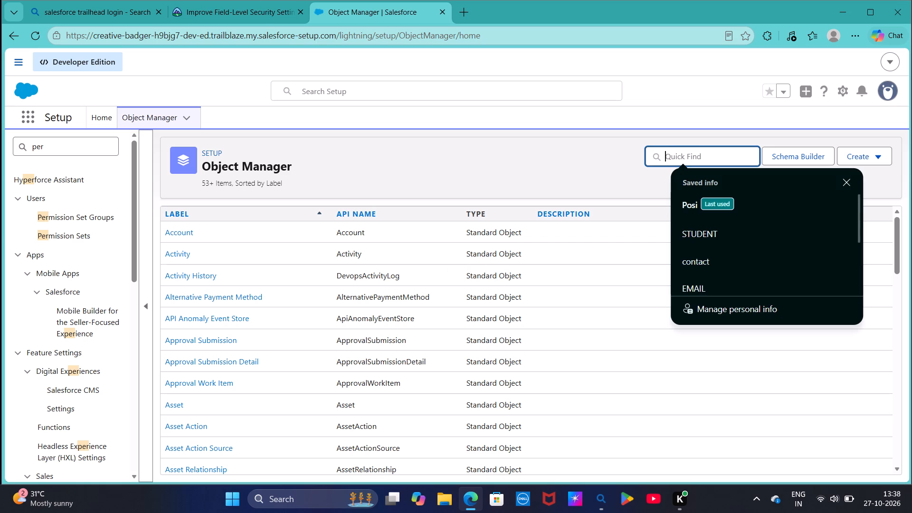
text(Job)
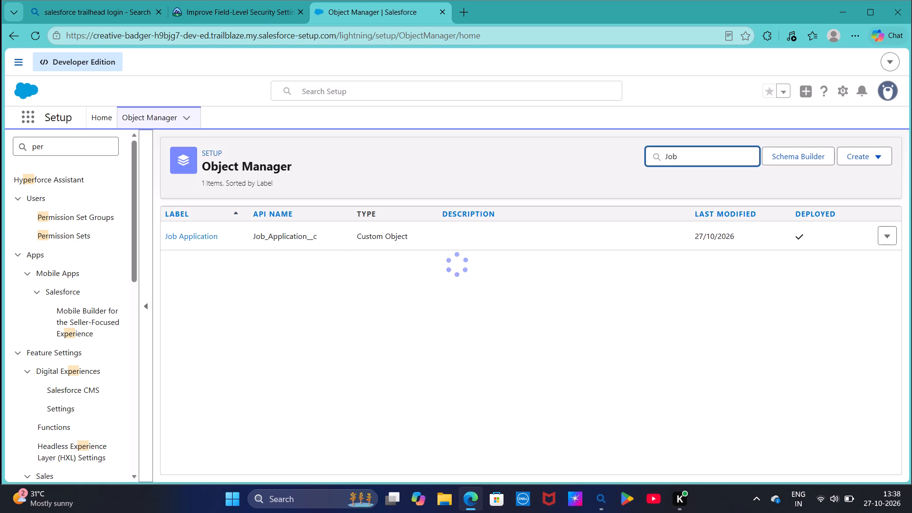
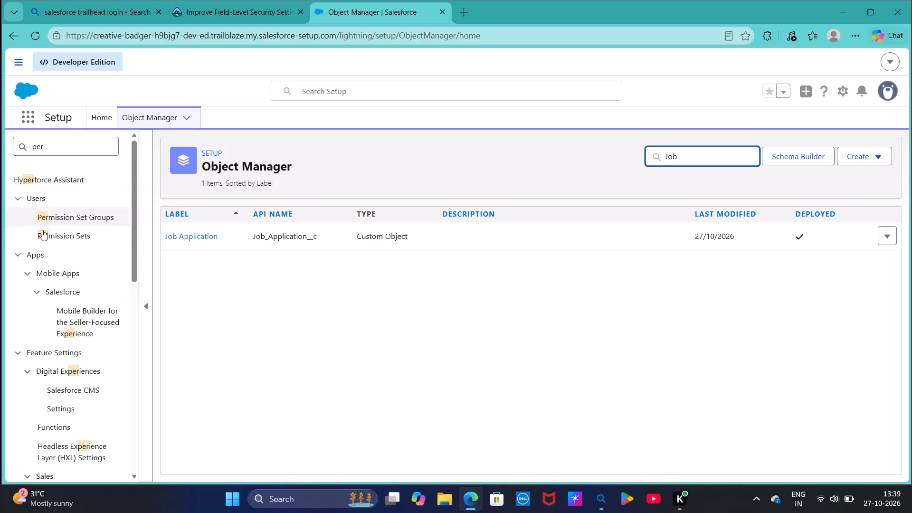
Go to Permission Sets, filter the list to names starting with M, and open the Manage Job Applications permission set.
click(71, 230)
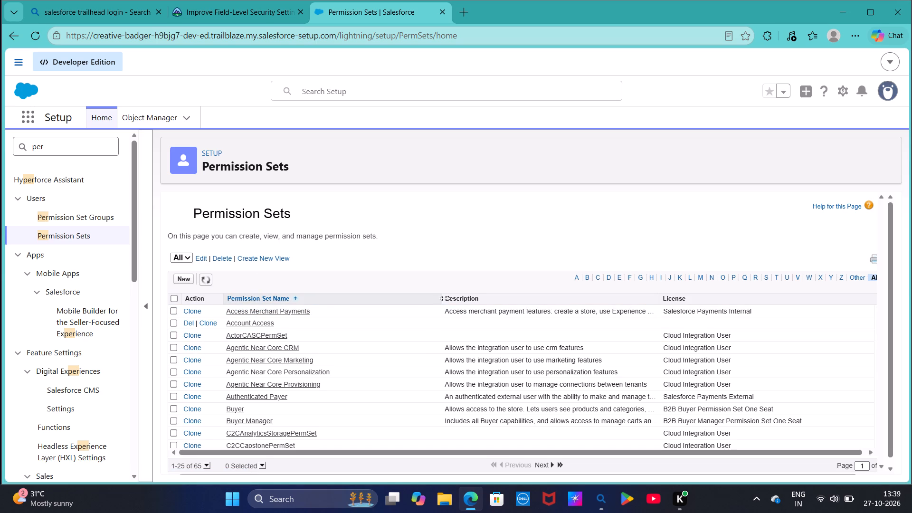
click(703, 278)
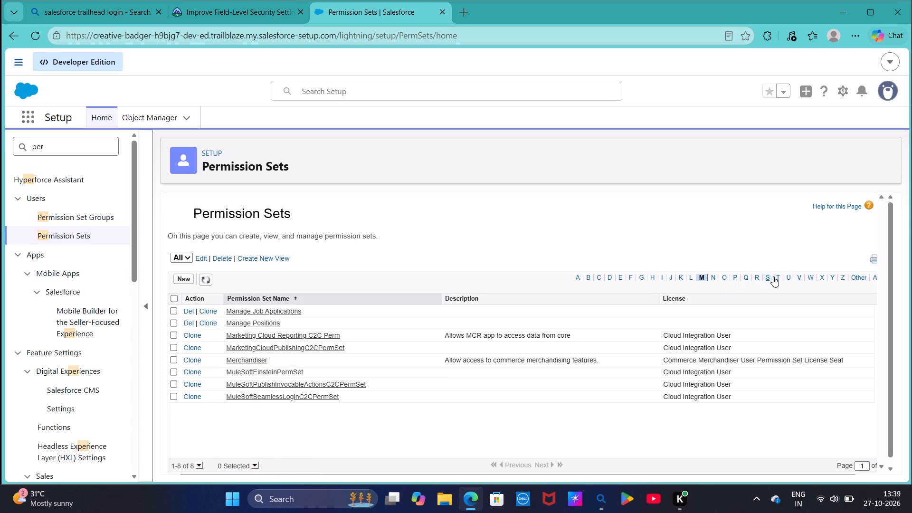
click(670, 279)
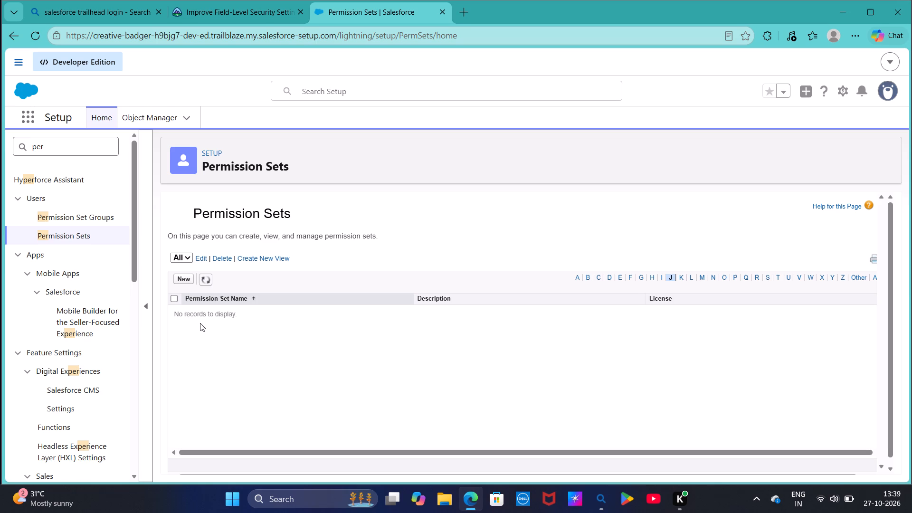
click(701, 278)
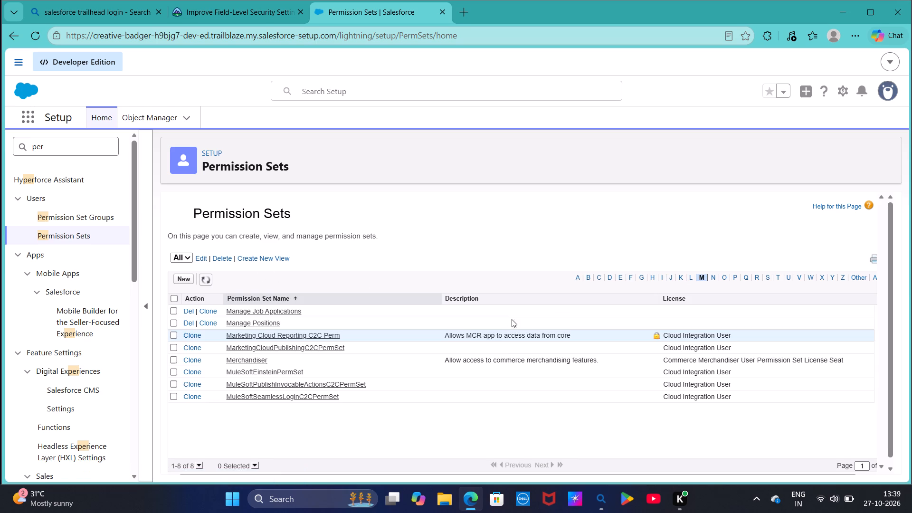
click(265, 311)
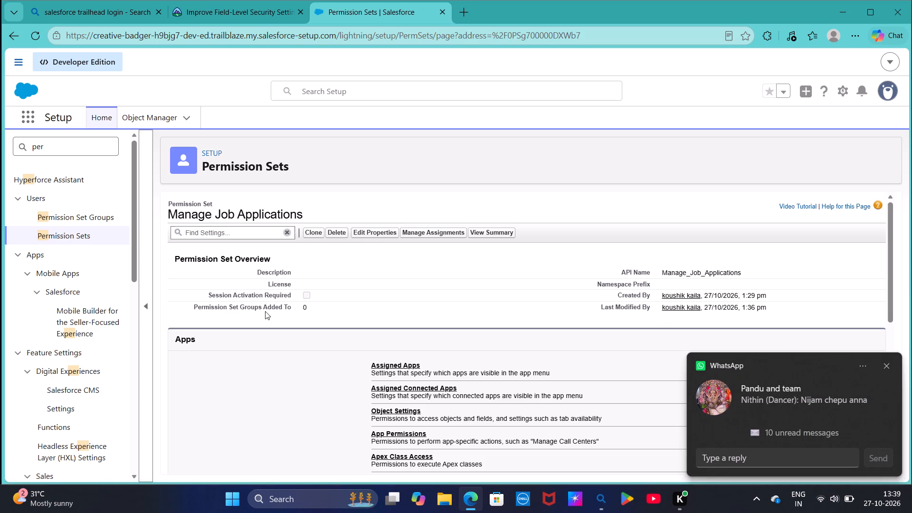
Open the Object Settings of the Manage Job Applications permission set and locate the Job Applications object in the list.
click(392, 411)
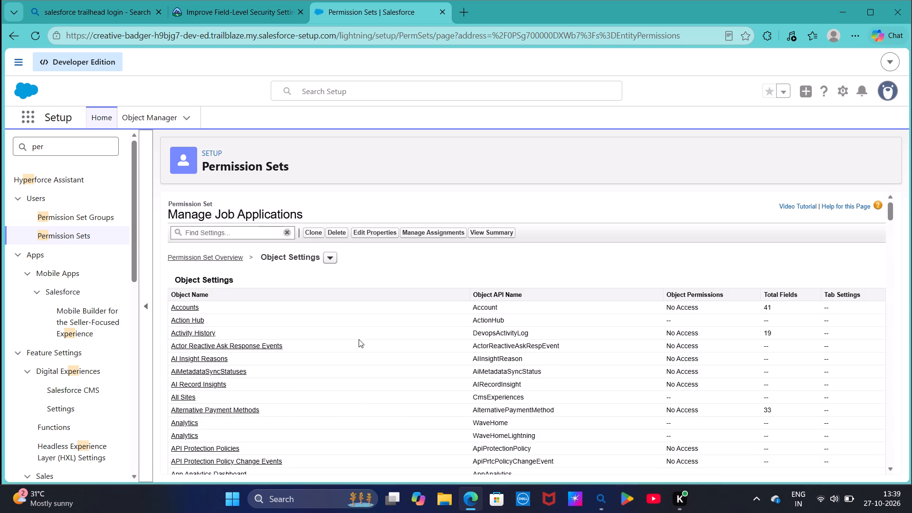
scroll(359, 339, down, 10)
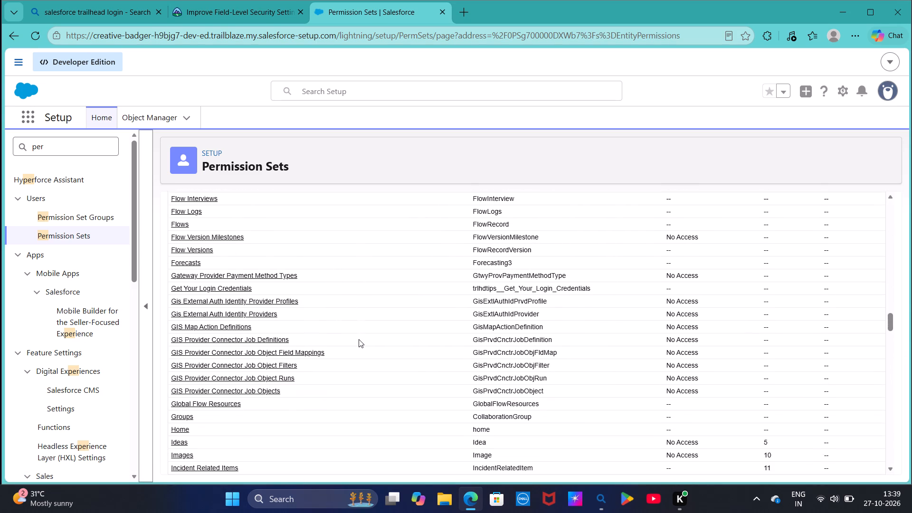
scroll(359, 339, down, 5)
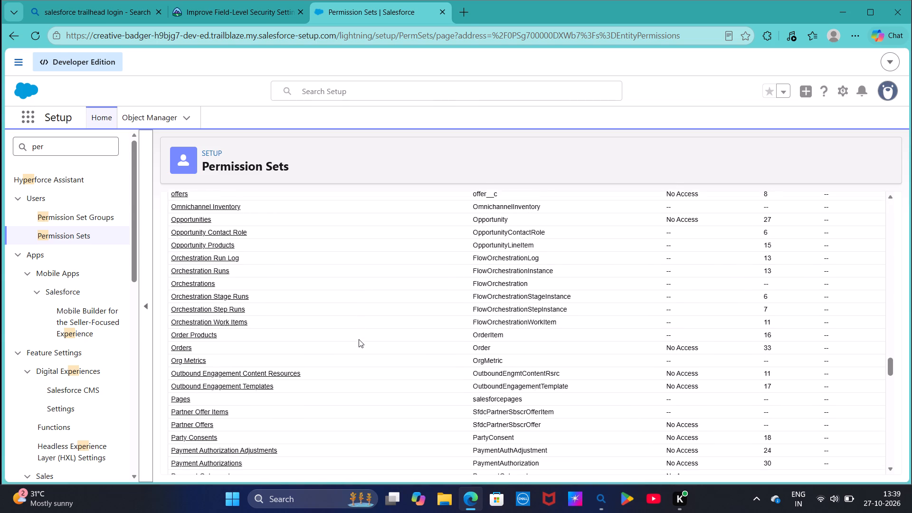
scroll(359, 339, down, 8)
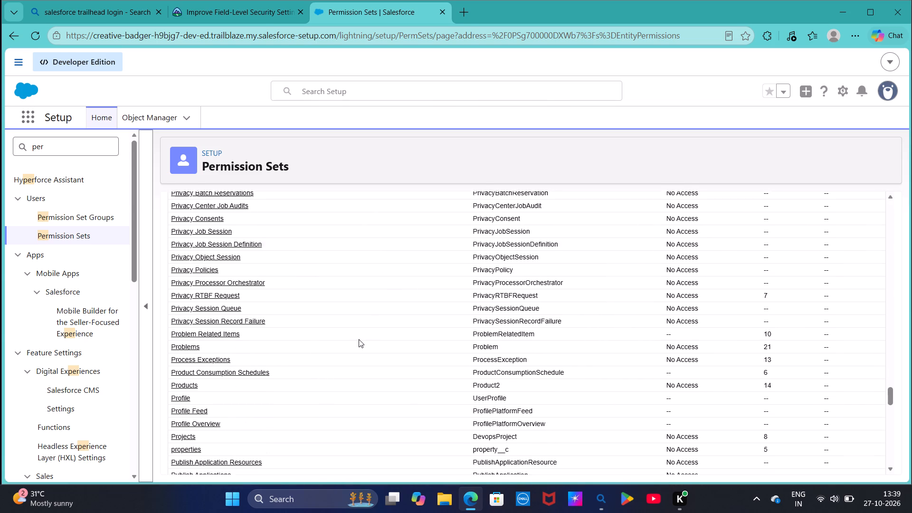
scroll(359, 339, down, 5)
scroll(359, 339, up, 4)
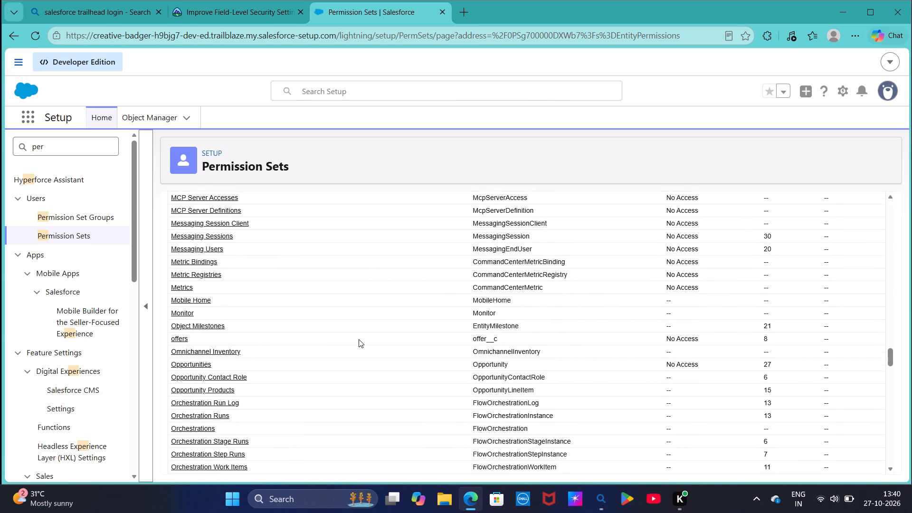
scroll(359, 339, up, 9)
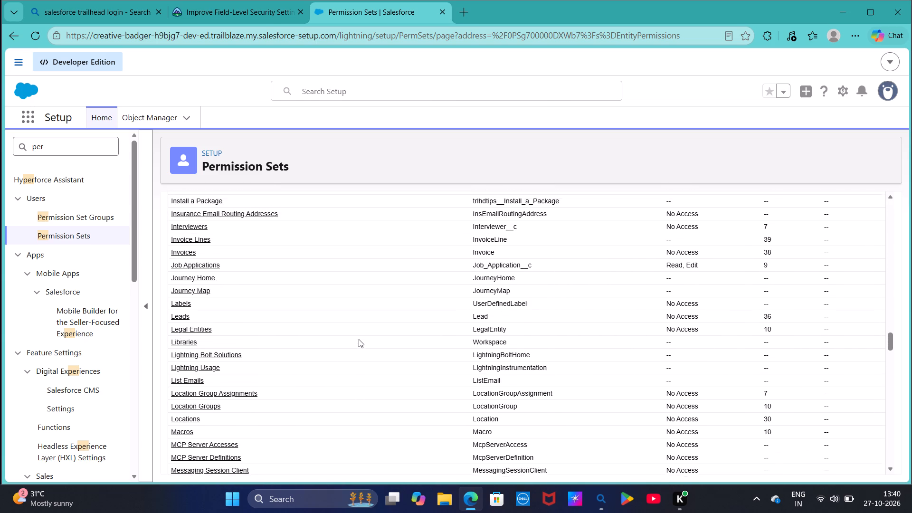
scroll(359, 339, up, 2)
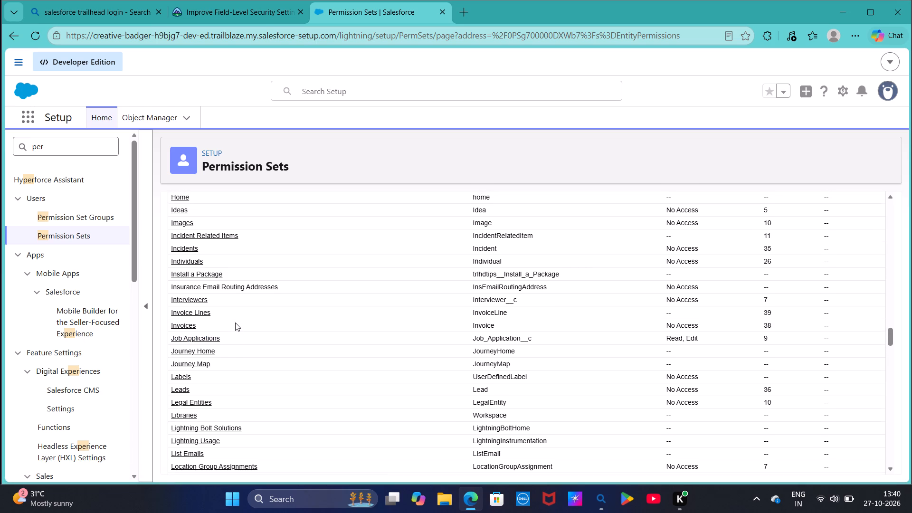
scroll(235, 323, down, 1)
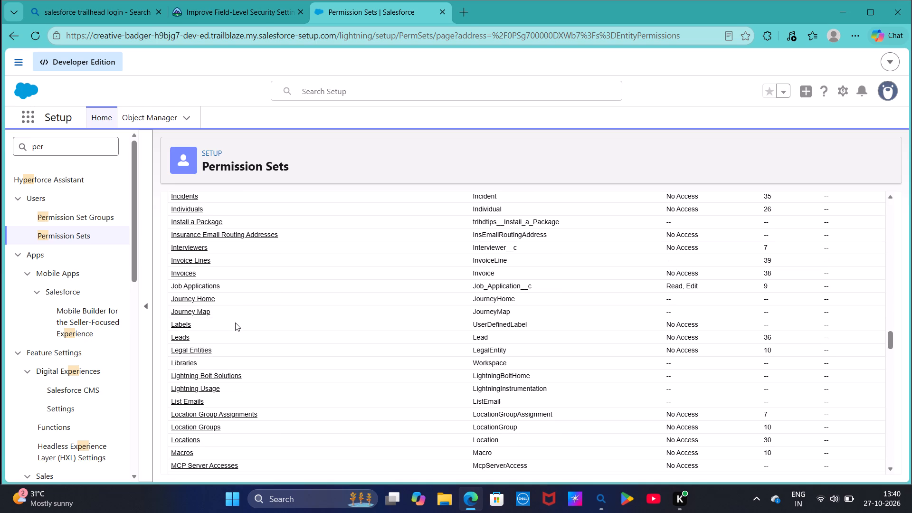
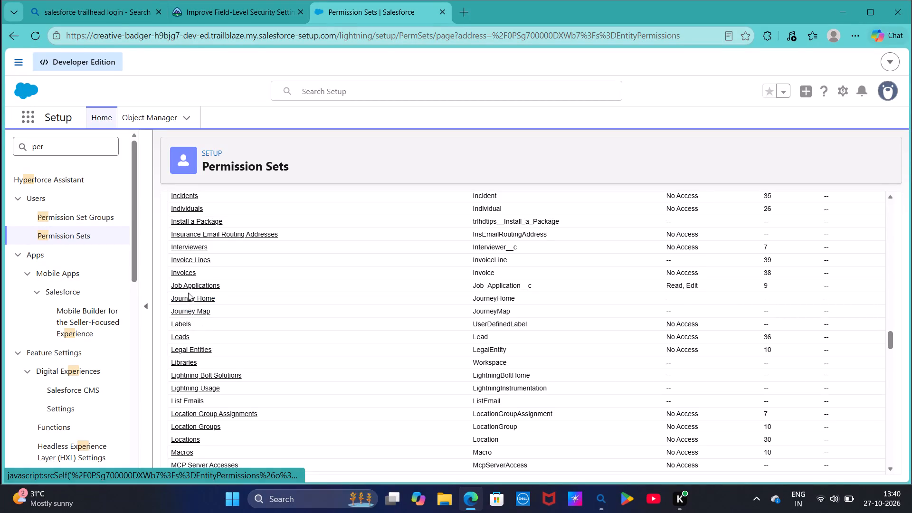
Open the Job Applications settings in the Manage Job Applications permission set and start editing the object and field permissions.
click(188, 289)
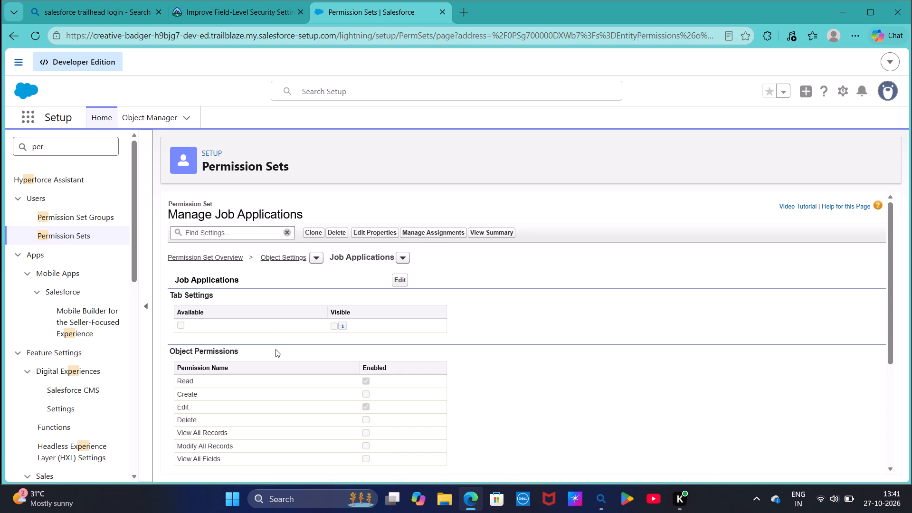
scroll(275, 349, down, 1)
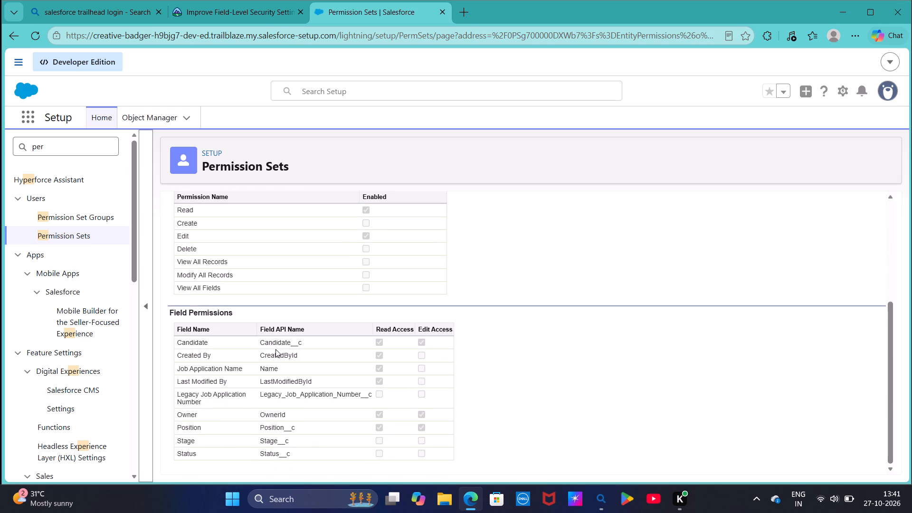
scroll(275, 349, down, 1)
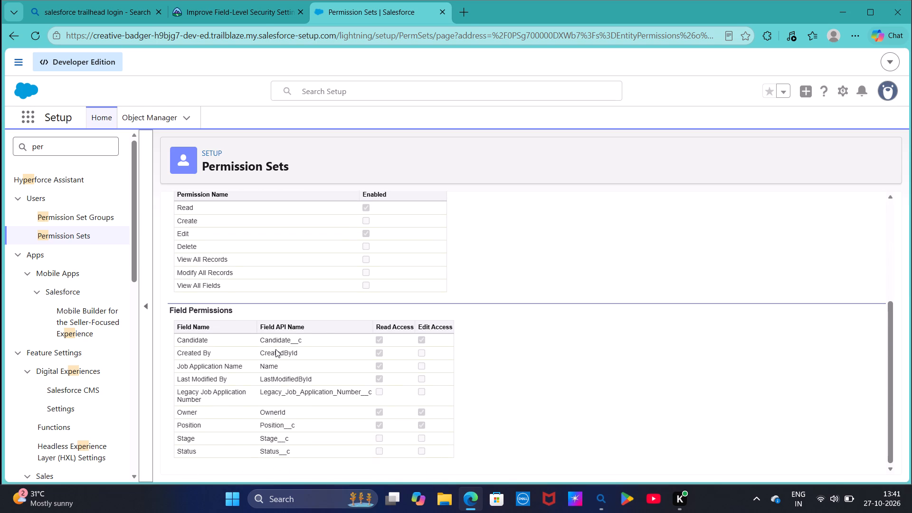
scroll(334, 312, up, 3)
click(402, 280)
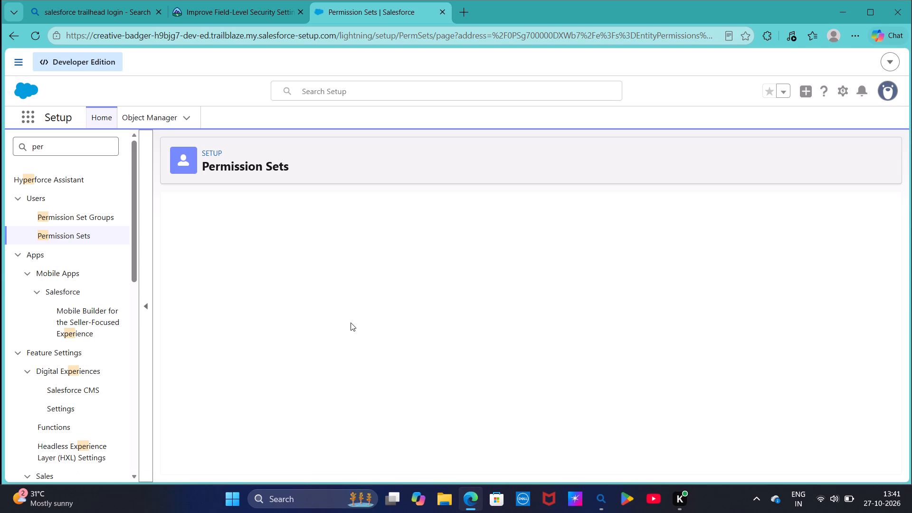
scroll(351, 323, down, 3)
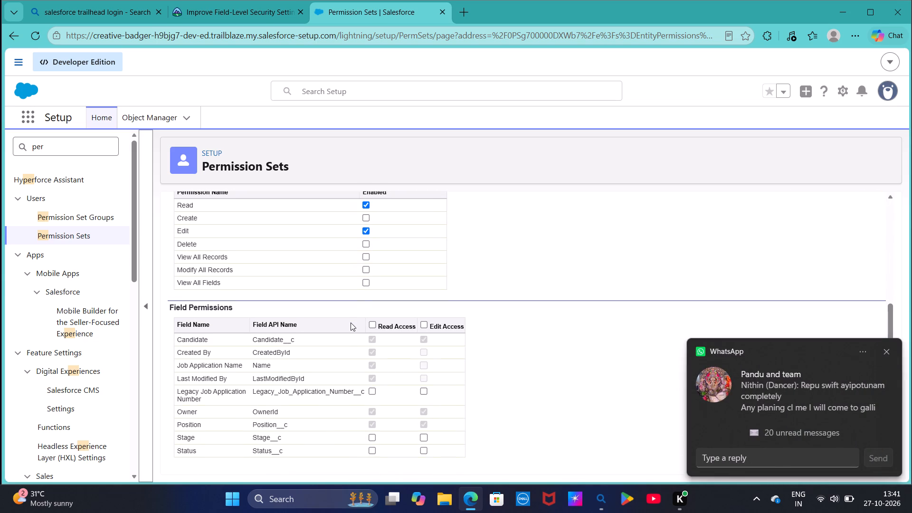
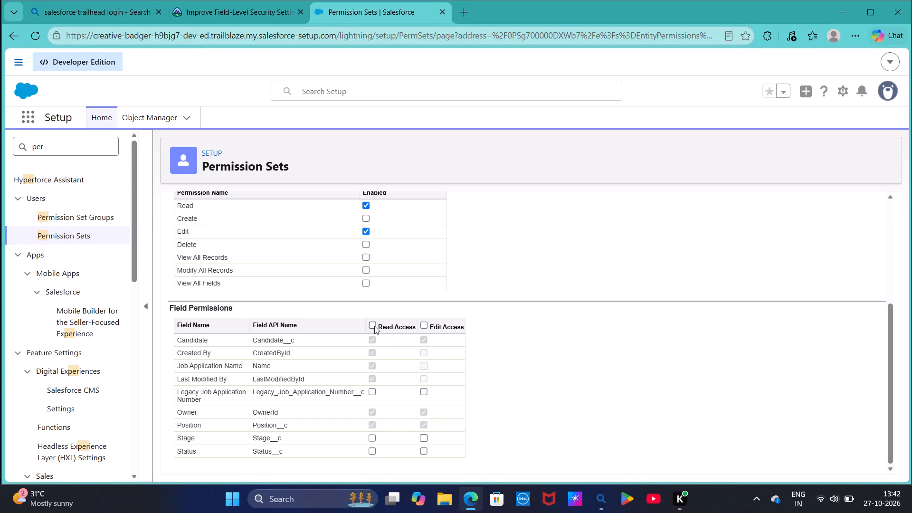
Grant read access to all Job Application fields in the Manage Job Applications permission set.
click(369, 325)
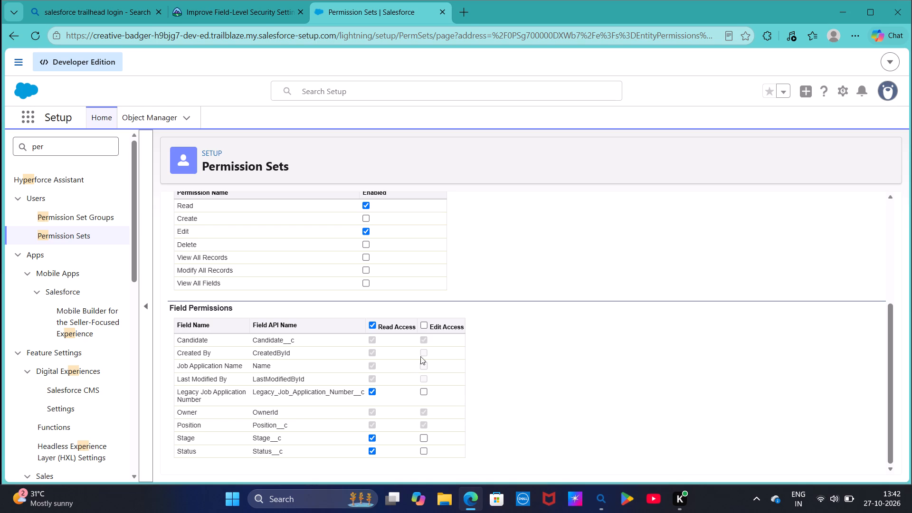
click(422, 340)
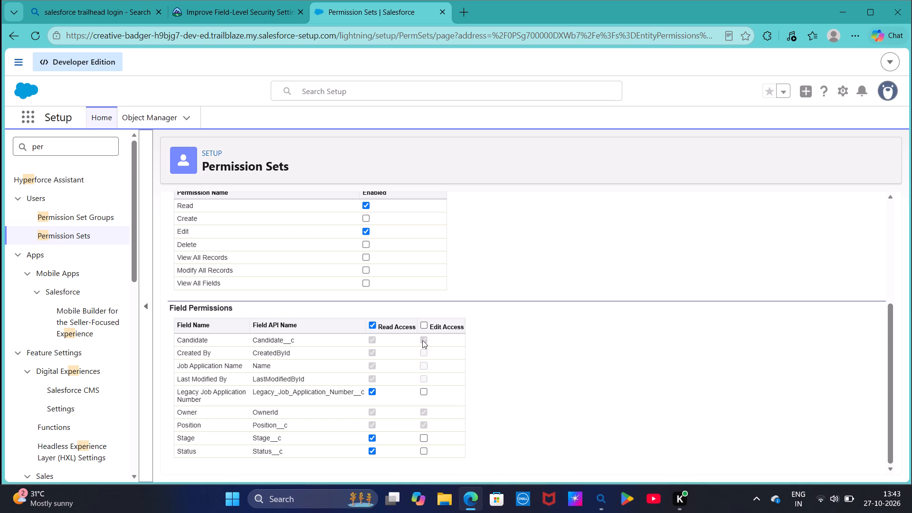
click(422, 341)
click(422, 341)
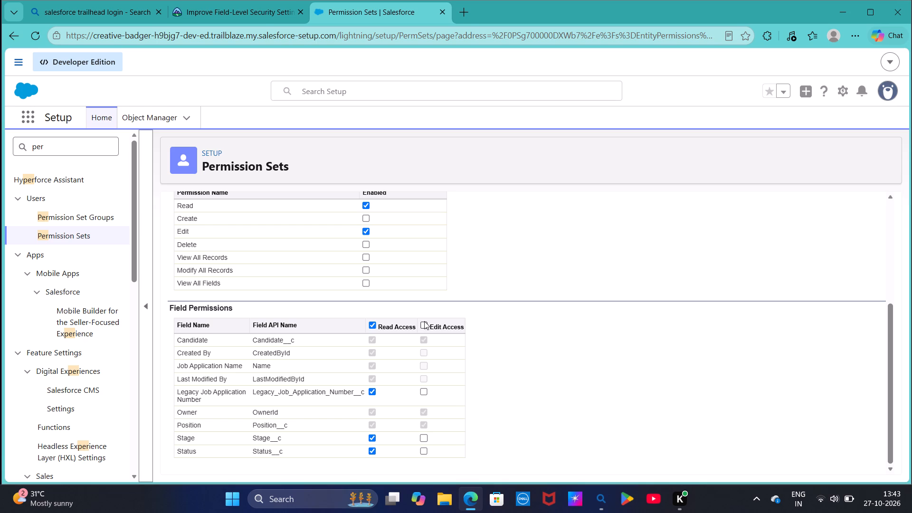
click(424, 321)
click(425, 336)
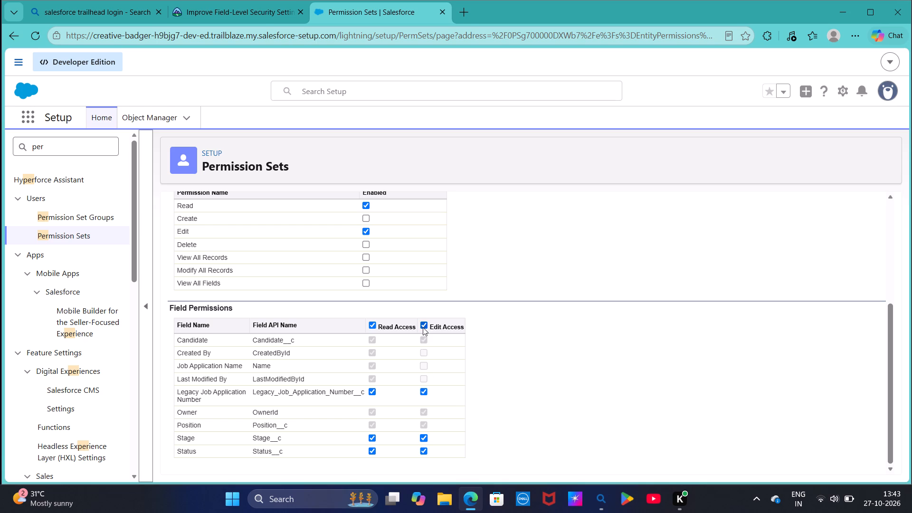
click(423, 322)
Enable the Create object permission for Job Applications.
click(367, 217)
click(366, 220)
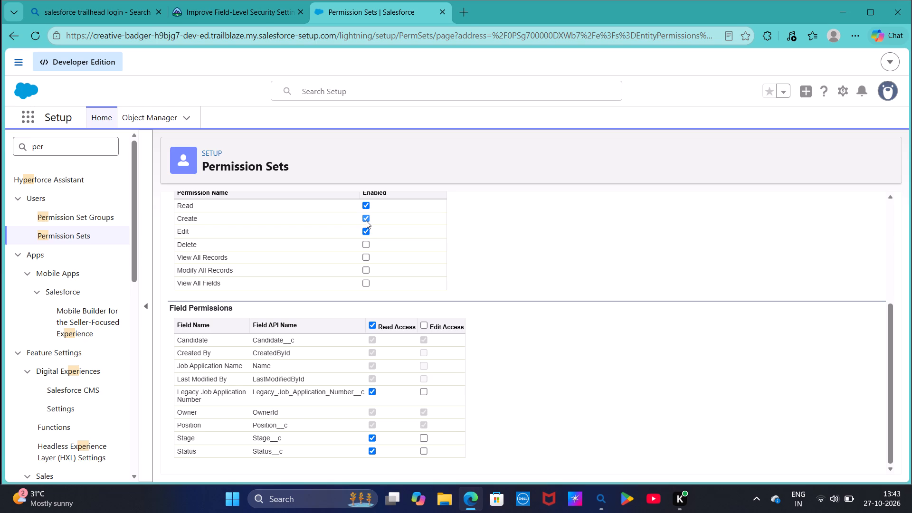
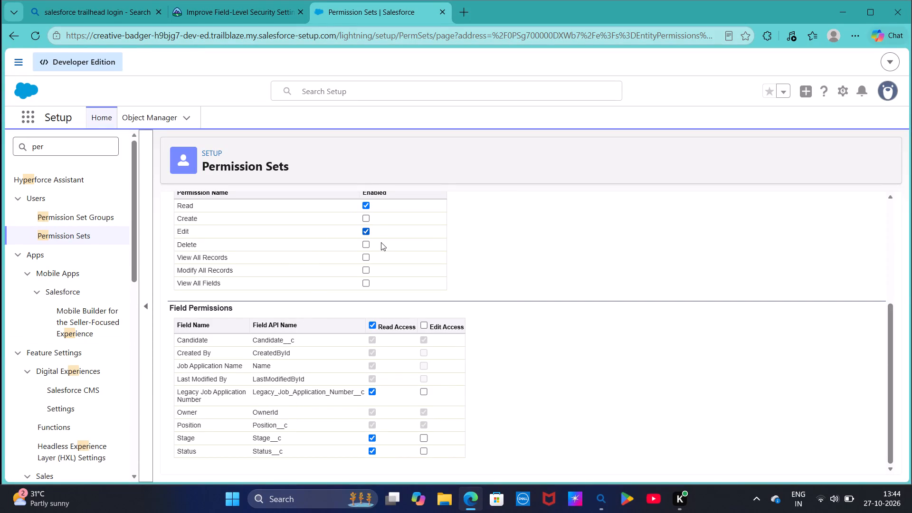
Save the Job Applications object and field permissions in the Manage Job Applications permission set.
scroll(377, 269, up, 9)
click(398, 285)
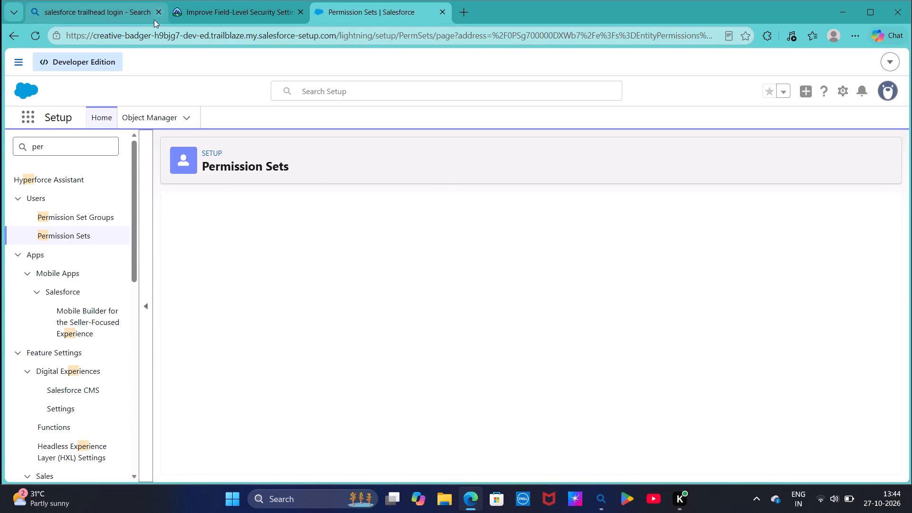
Return to the Trailhead Control Access to Fields unit and submit the 500-point challenge for checking against My Trailhead Playground 1.
click(187, 11)
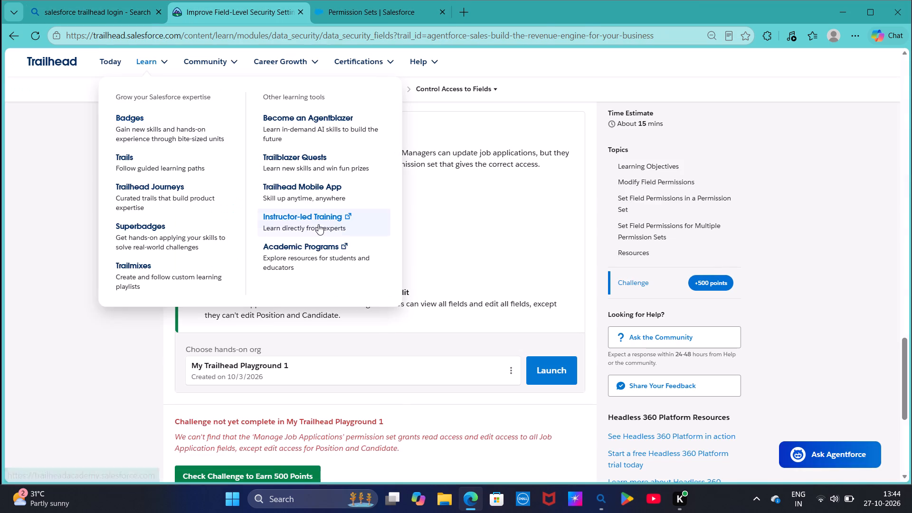
click(305, 473)
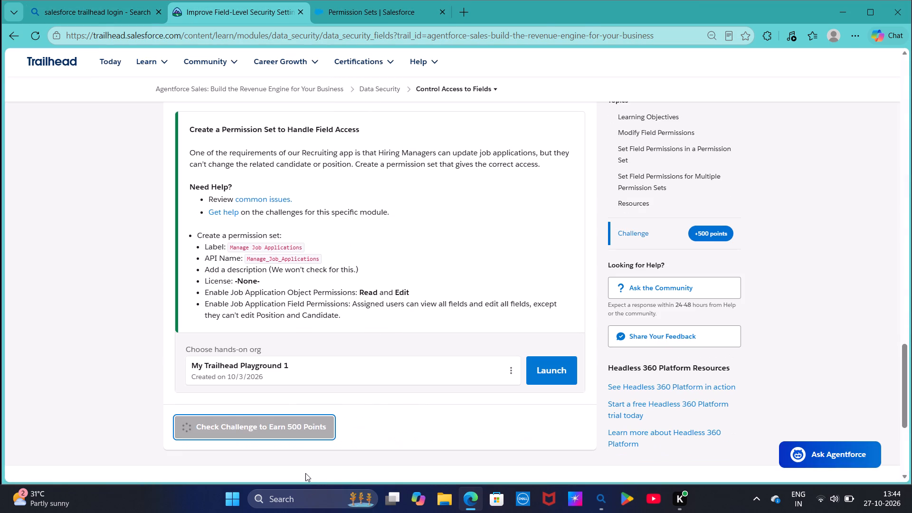
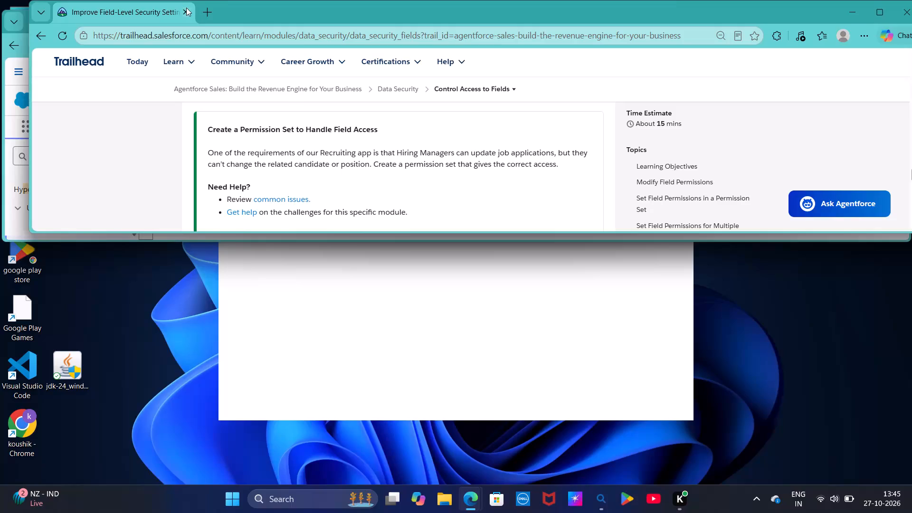
Close the Trailhead Control Access to Fields page.
click(186, 8)
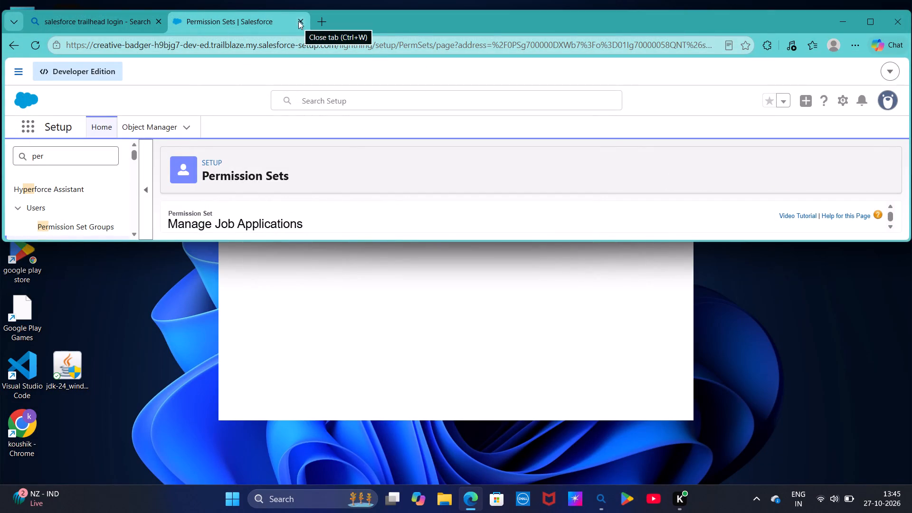
Detach the Salesforce Permission Sets page into its own window and close it, leaving a single blank new tab there.
drag(216, 17, 130, 297)
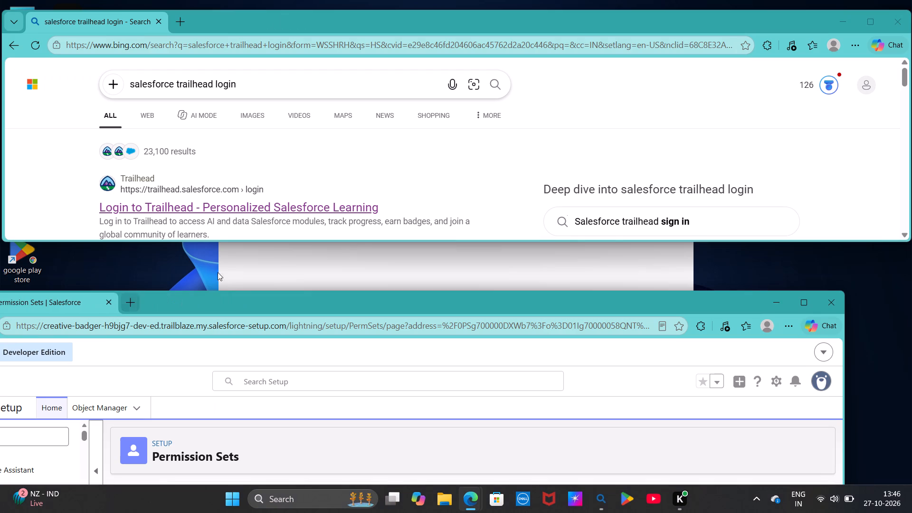
click(129, 298)
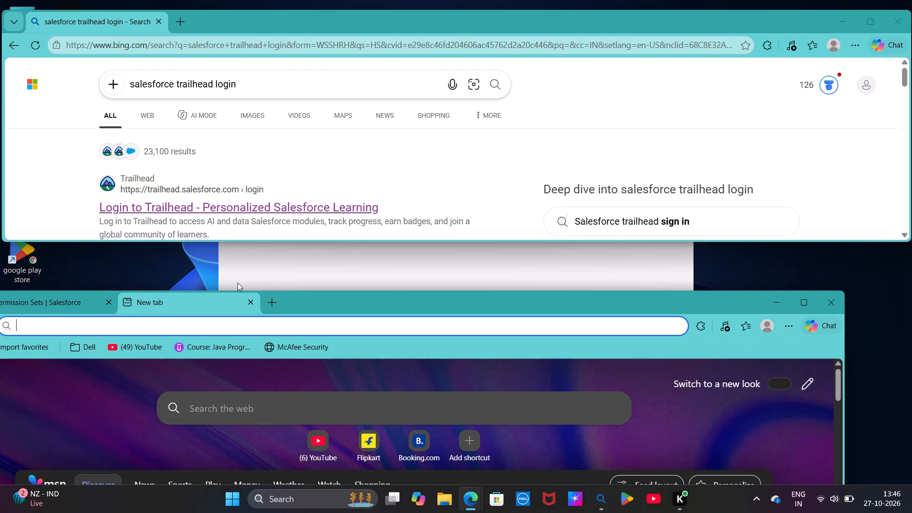
click(253, 301)
click(127, 298)
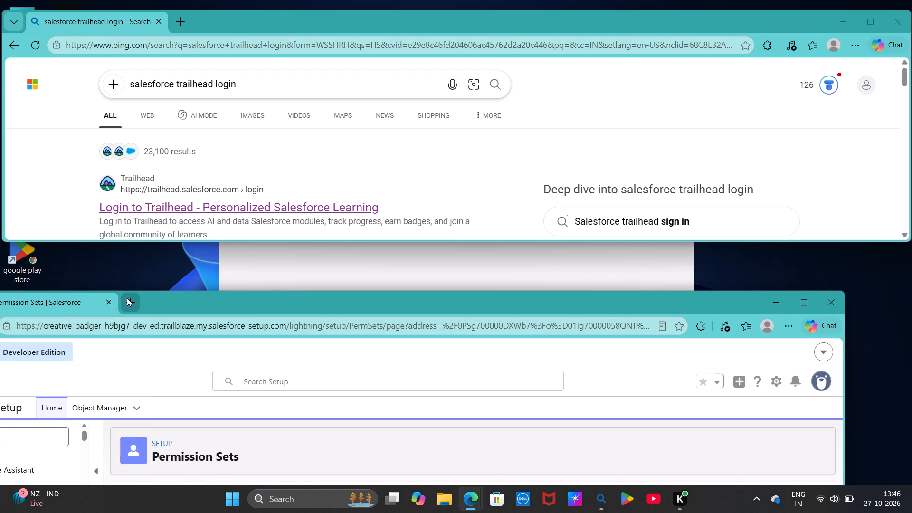
right_click(127, 298)
click(109, 298)
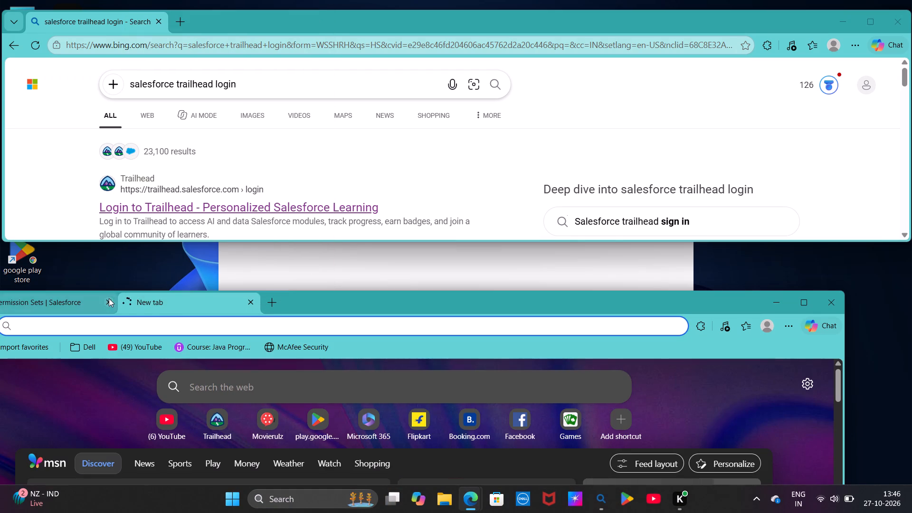
click(130, 301)
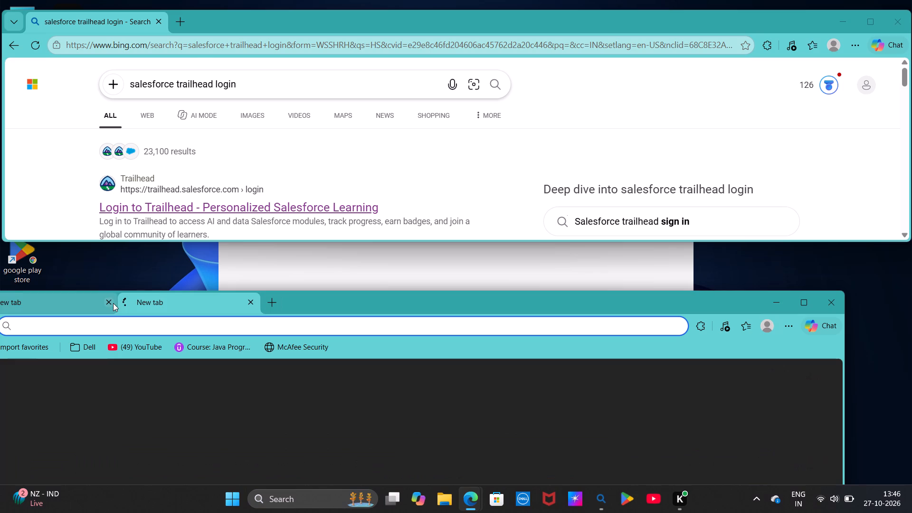
click(113, 303)
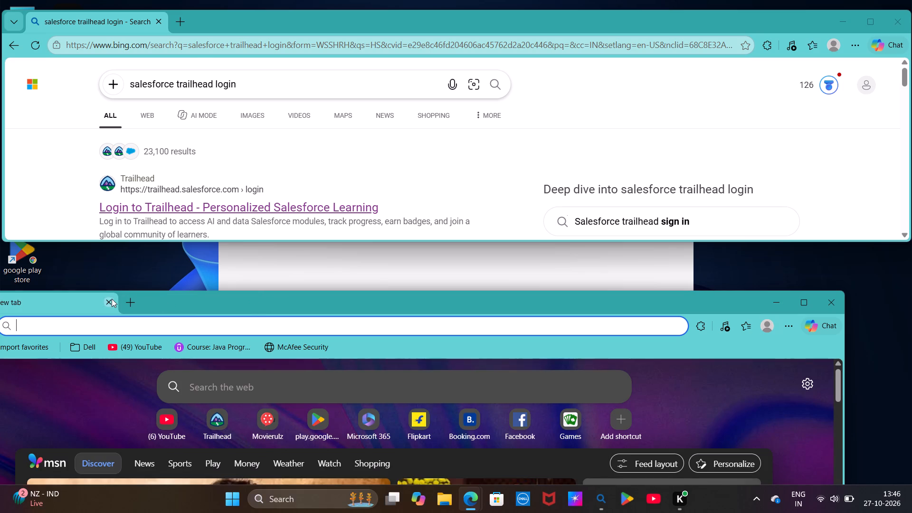